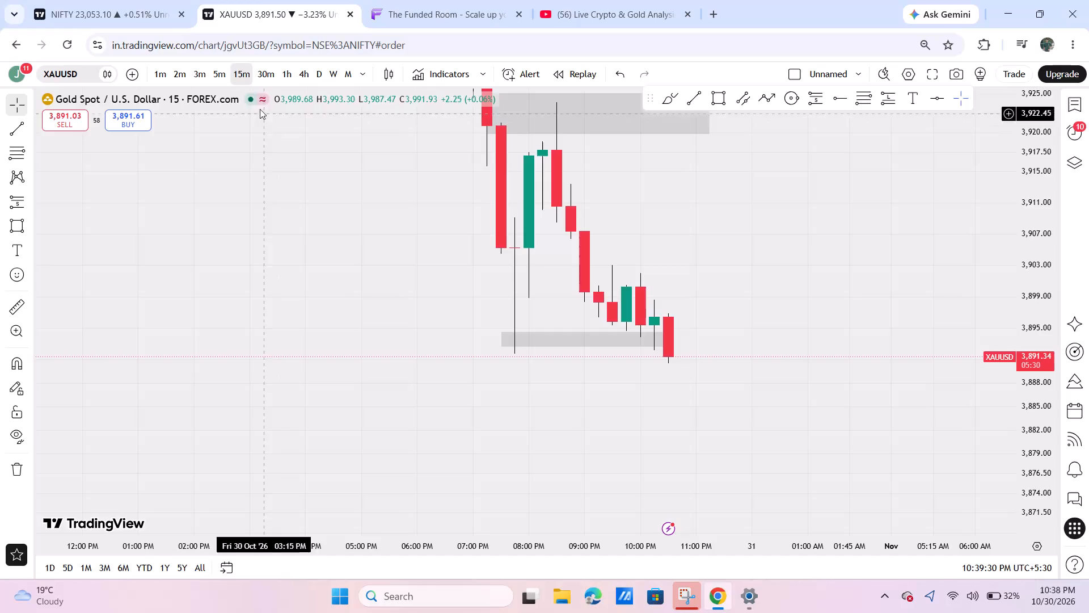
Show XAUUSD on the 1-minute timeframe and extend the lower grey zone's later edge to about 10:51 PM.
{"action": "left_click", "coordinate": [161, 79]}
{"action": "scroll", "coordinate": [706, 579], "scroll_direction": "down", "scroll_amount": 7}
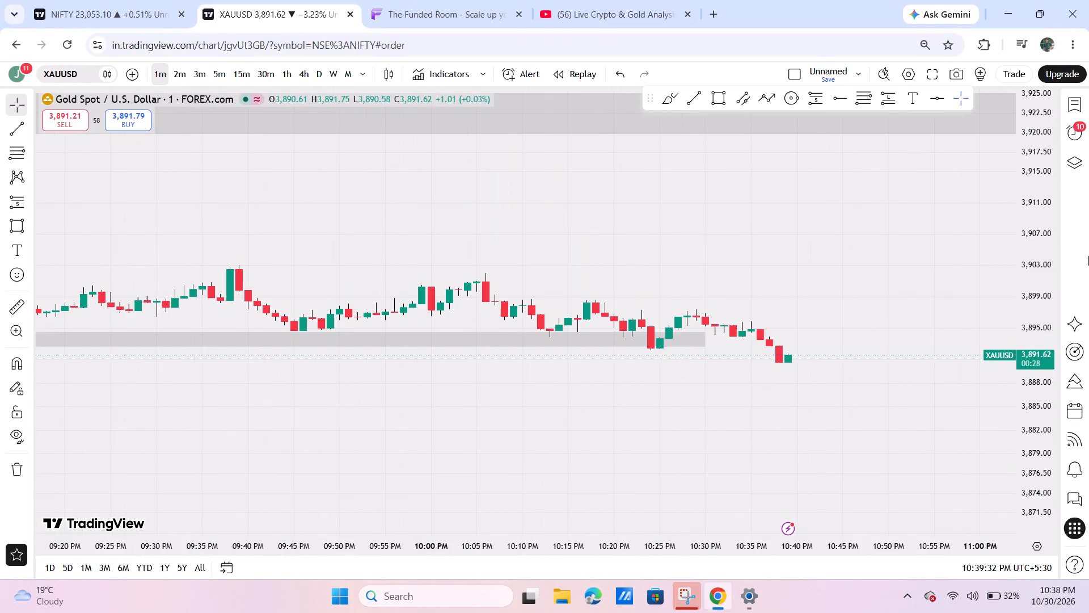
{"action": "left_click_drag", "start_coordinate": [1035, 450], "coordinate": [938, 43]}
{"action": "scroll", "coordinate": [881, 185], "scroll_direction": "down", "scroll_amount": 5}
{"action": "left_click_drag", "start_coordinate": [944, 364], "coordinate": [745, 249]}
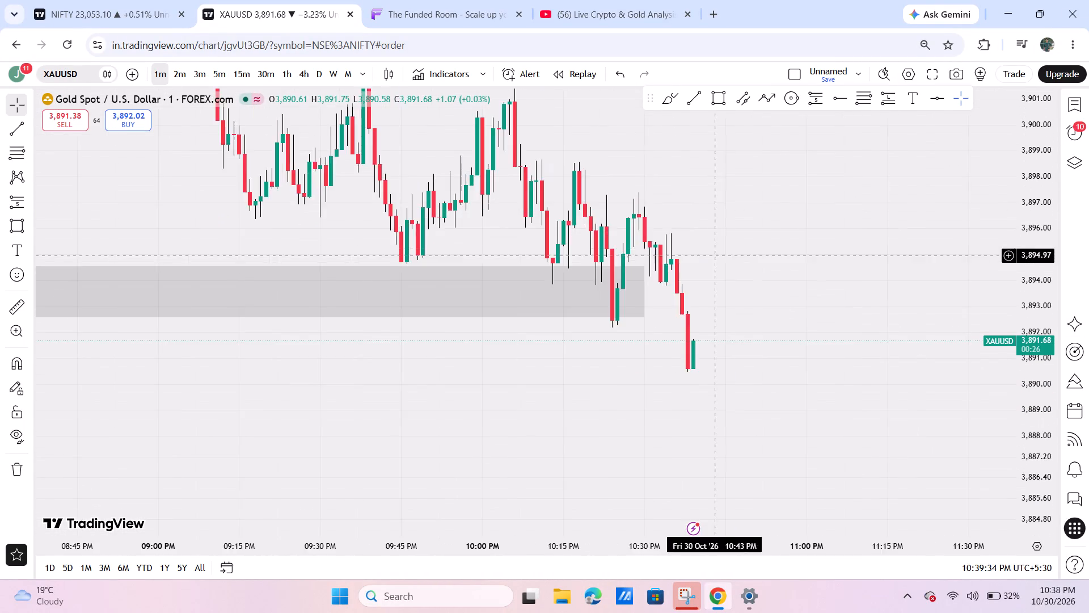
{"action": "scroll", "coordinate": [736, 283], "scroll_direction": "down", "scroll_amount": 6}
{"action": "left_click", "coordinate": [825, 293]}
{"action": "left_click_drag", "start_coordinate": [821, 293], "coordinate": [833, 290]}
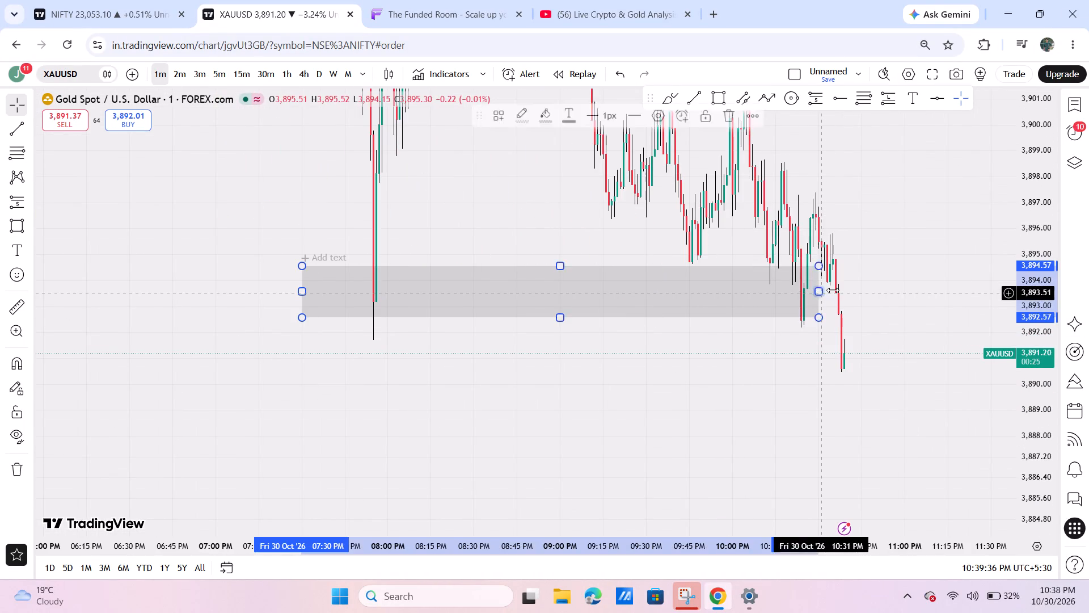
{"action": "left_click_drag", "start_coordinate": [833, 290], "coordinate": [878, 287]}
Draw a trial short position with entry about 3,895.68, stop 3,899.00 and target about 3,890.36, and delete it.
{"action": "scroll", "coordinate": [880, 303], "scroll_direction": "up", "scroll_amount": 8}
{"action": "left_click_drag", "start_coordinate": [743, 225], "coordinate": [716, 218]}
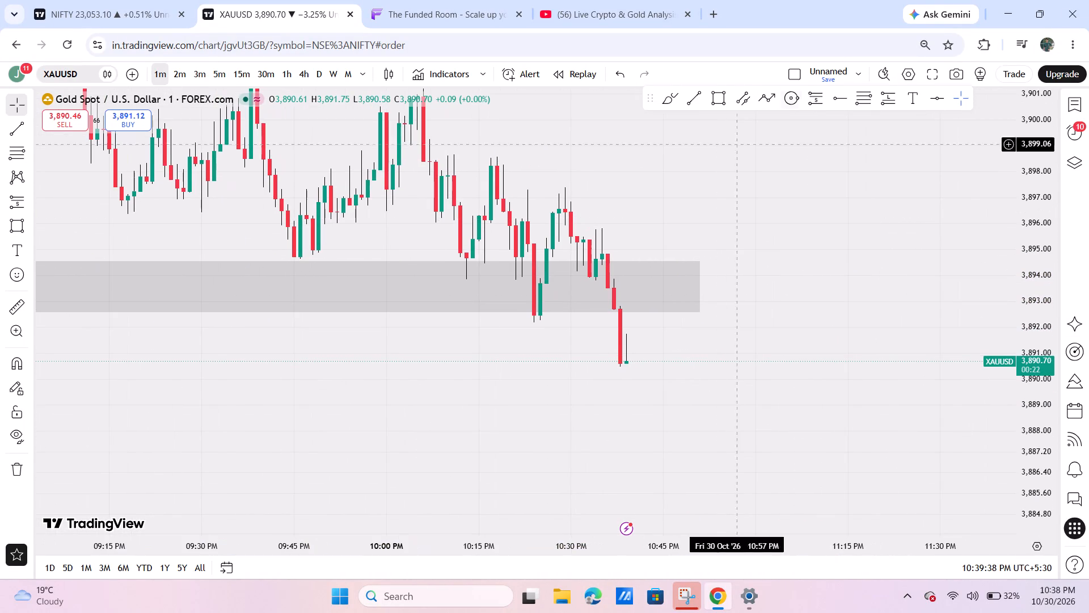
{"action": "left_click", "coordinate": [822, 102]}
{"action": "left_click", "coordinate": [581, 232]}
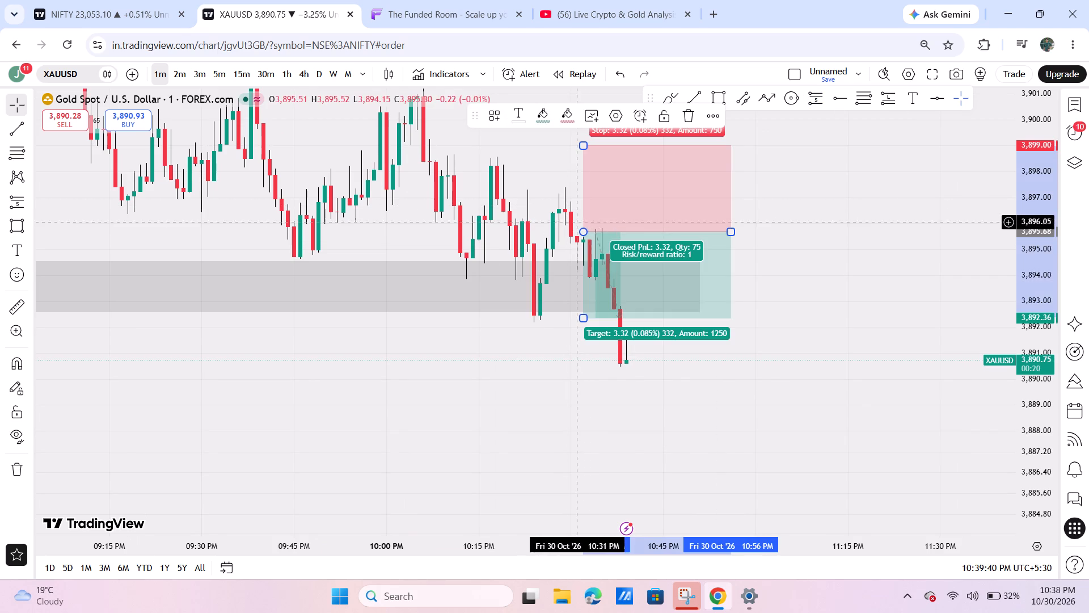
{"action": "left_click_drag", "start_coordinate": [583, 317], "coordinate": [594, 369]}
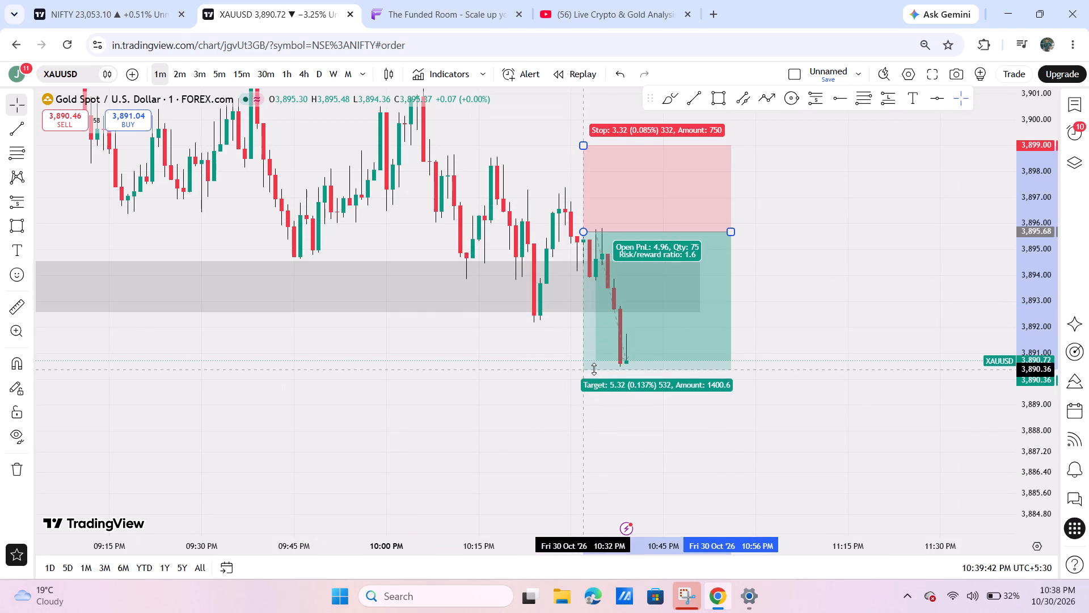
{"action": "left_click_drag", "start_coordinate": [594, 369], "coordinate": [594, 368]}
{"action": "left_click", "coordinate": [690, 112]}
Examine the XAUUSD price action around the two grey zones on the 15-minute and 5-minute timeframes.
{"action": "scroll", "coordinate": [682, 245], "scroll_direction": "down", "scroll_amount": 6}
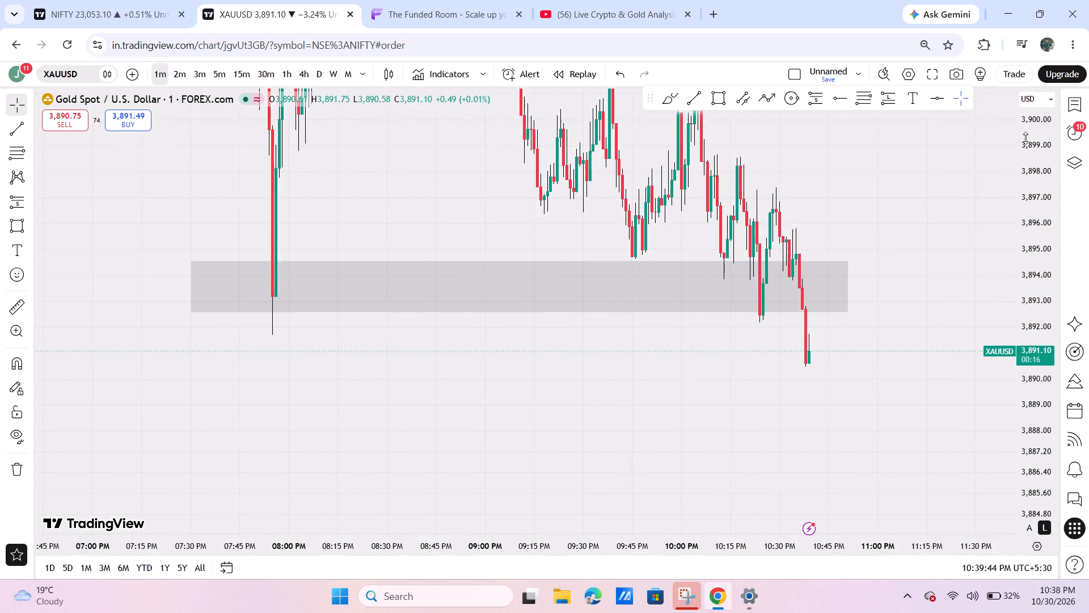
{"action": "left_click_drag", "start_coordinate": [1028, 145], "coordinate": [1008, 362]}
{"action": "left_click_drag", "start_coordinate": [216, 72], "coordinate": [221, 72]}
{"action": "left_click", "coordinate": [241, 70]}
{"action": "scroll", "coordinate": [1010, 339], "scroll_direction": "up", "scroll_amount": 3}
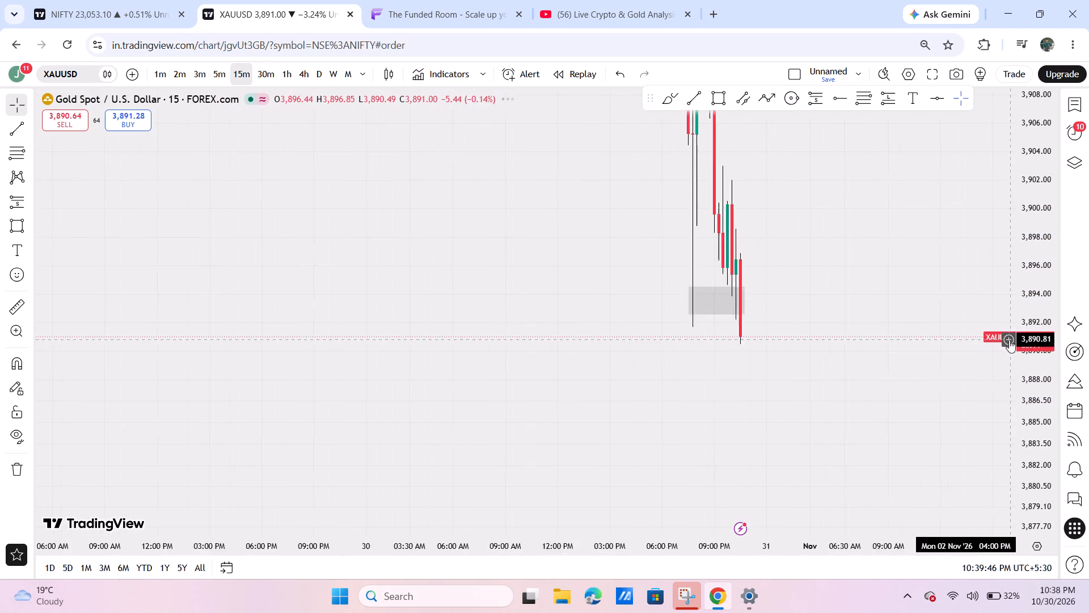
{"action": "scroll", "coordinate": [1009, 340], "scroll_direction": "up", "scroll_amount": 4}
{"action": "left_click_drag", "start_coordinate": [1025, 161], "coordinate": [1028, 458]}
{"action": "left_click_drag", "start_coordinate": [779, 416], "coordinate": [829, 414]}
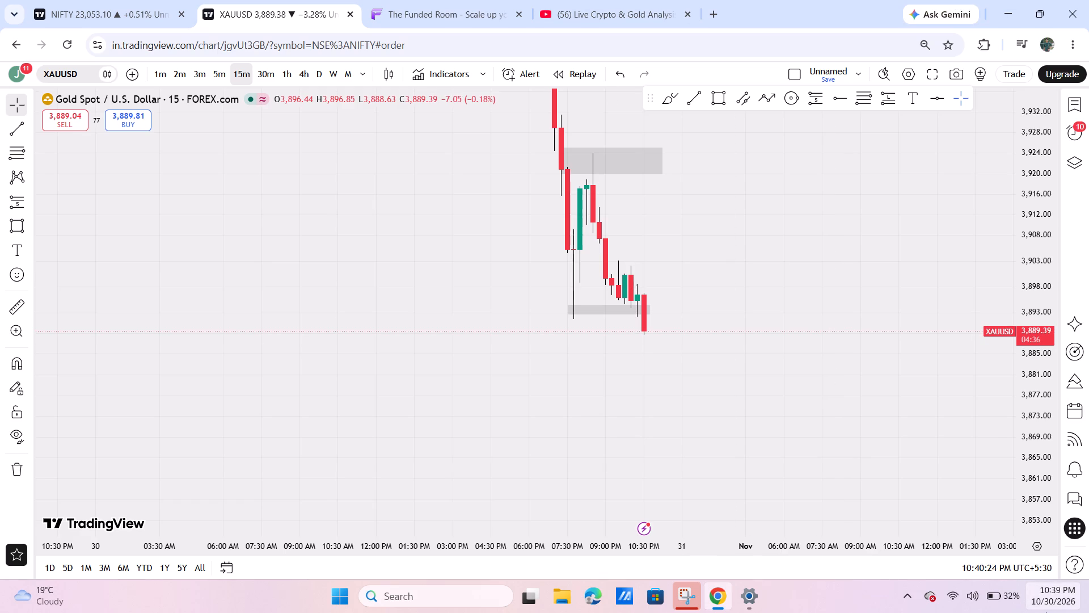
{"action": "scroll", "coordinate": [660, 347], "scroll_direction": "up", "scroll_amount": 4}
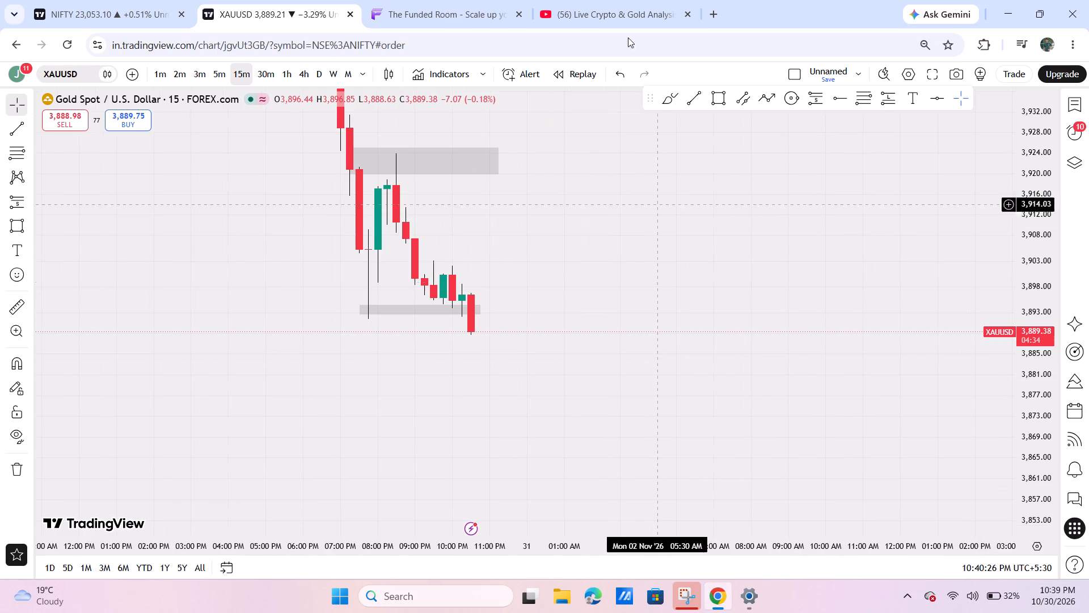
{"action": "left_click_drag", "start_coordinate": [207, 73], "coordinate": [218, 72]}
{"action": "left_click", "coordinate": [218, 72]}
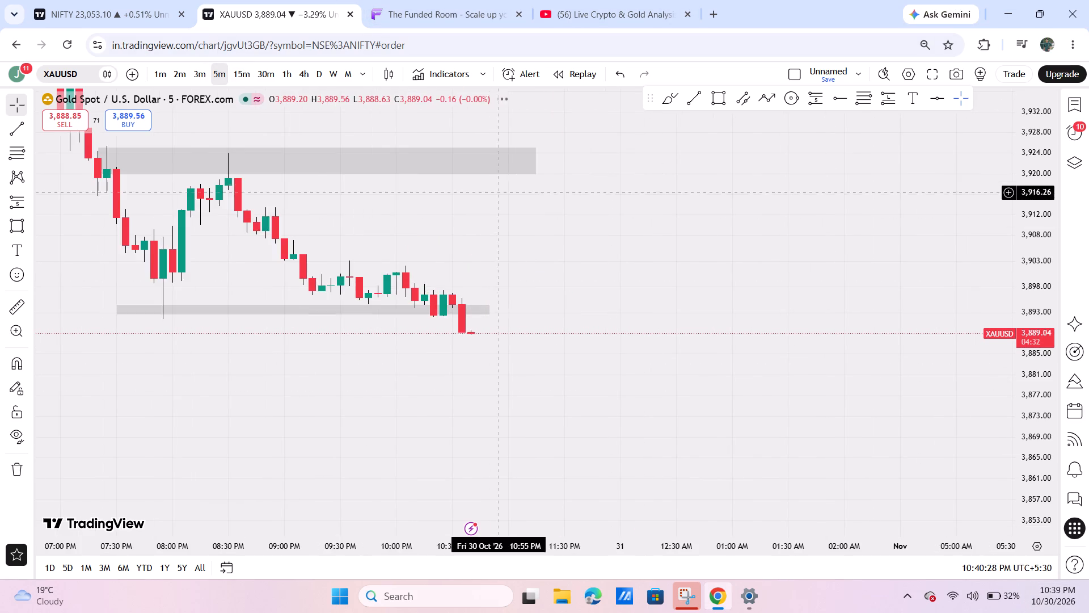
{"action": "scroll", "coordinate": [531, 233], "scroll_direction": "down", "scroll_amount": 3}
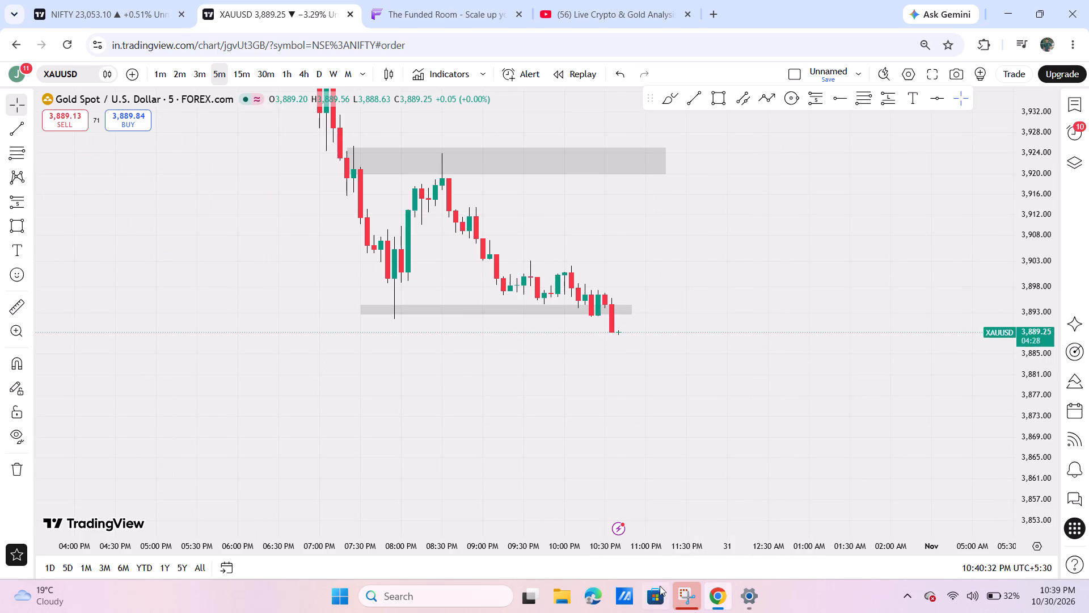
{"action": "scroll", "coordinate": [663, 364], "scroll_direction": "down", "scroll_amount": 5}
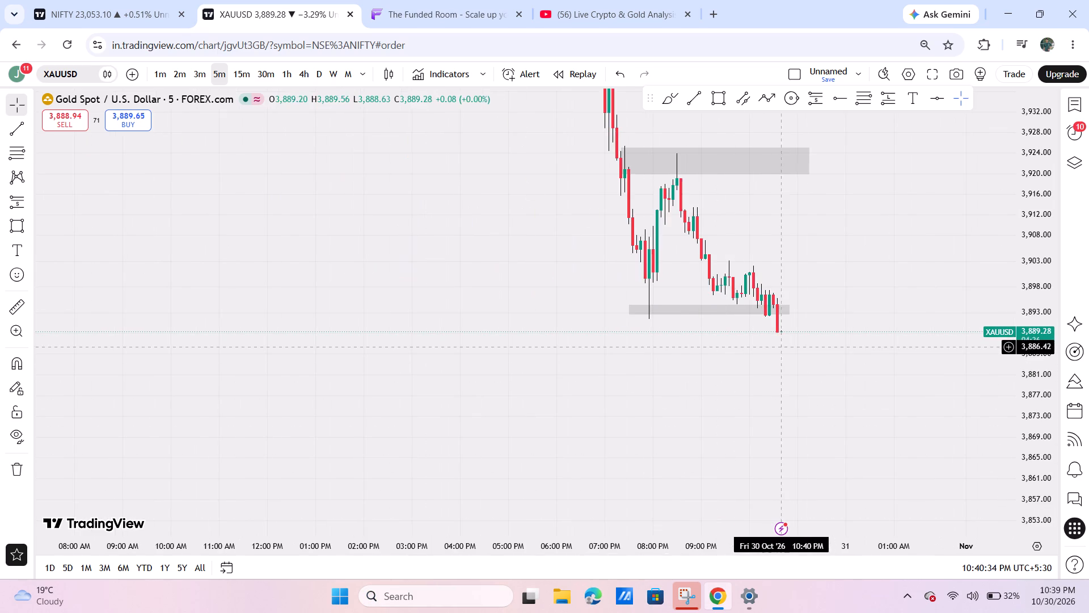
{"action": "scroll", "coordinate": [760, 279], "scroll_direction": "up", "scroll_amount": 4}
{"action": "left_click_drag", "start_coordinate": [752, 253], "coordinate": [612, 244]}
On the 3-minute timeframe, delete the lower grey zone between 3,892.57 and 3,894.57.
{"action": "left_click", "coordinate": [195, 69]}
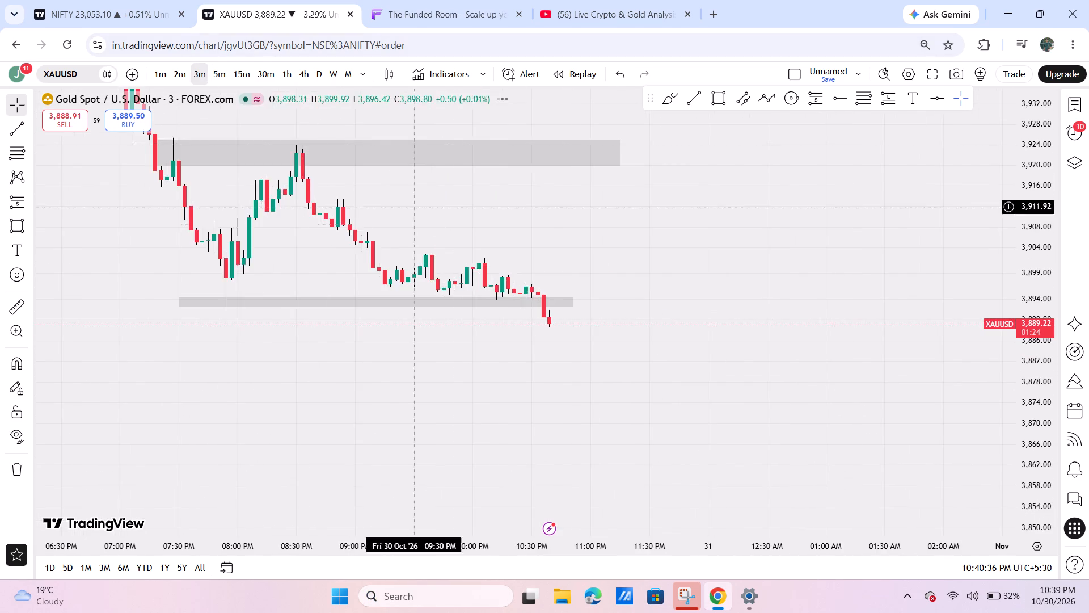
{"action": "scroll", "coordinate": [505, 238], "scroll_direction": "down", "scroll_amount": 3}
{"action": "left_click_drag", "start_coordinate": [666, 245], "coordinate": [735, 243]}
{"action": "left_click_drag", "start_coordinate": [1027, 404], "coordinate": [1031, 95]}
{"action": "scroll", "coordinate": [801, 281], "scroll_direction": "up", "scroll_amount": 6}
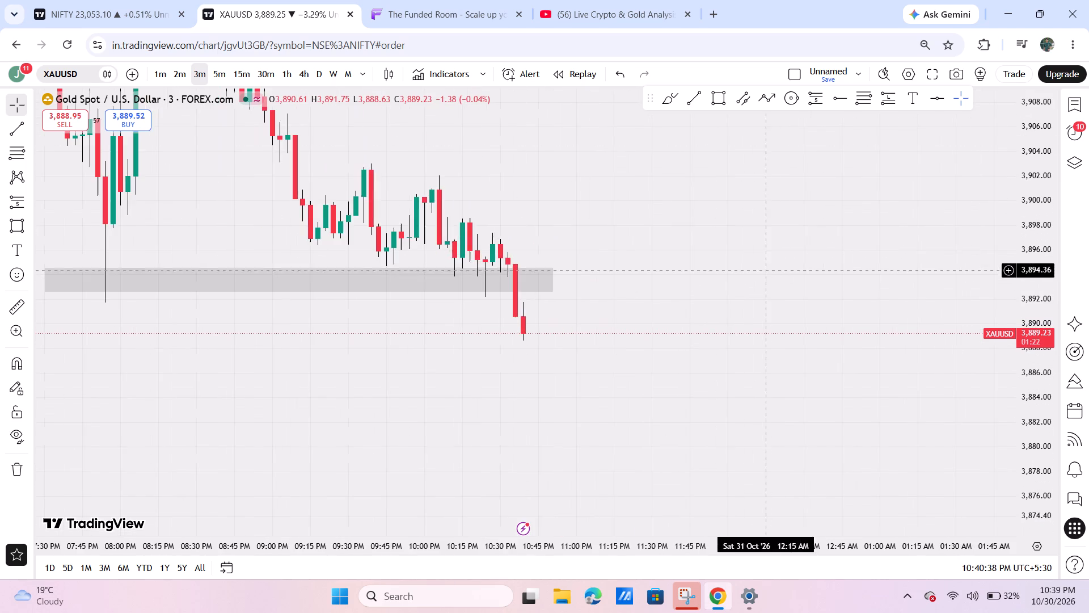
{"action": "left_click_drag", "start_coordinate": [669, 276], "coordinate": [873, 275]}
{"action": "left_click", "coordinate": [721, 280]}
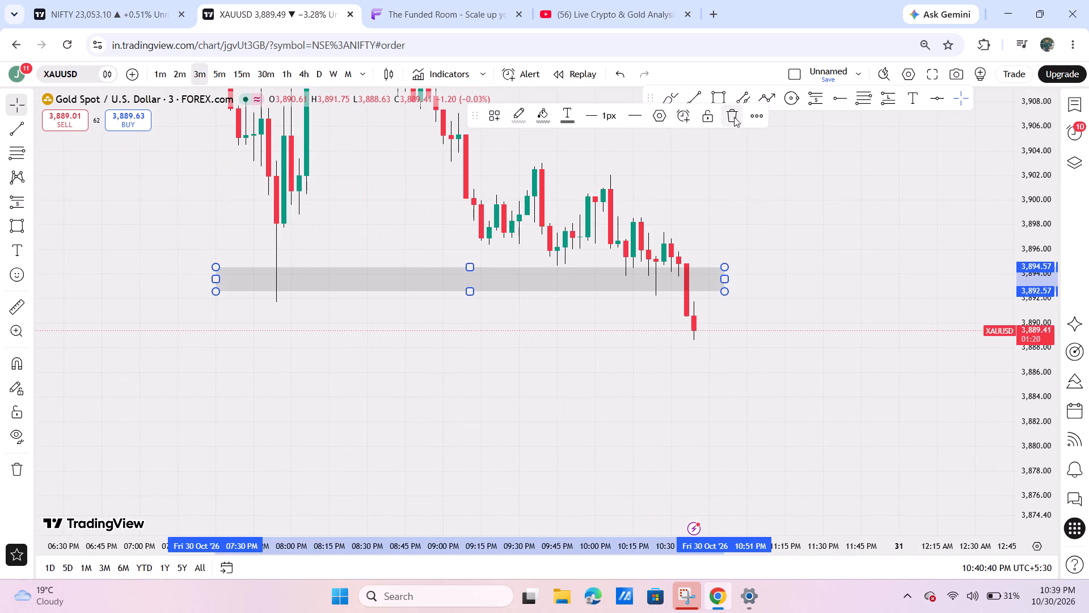
{"action": "left_click", "coordinate": [734, 117]}
Return the XAUUSD chart to the 1-minute timeframe.
{"action": "left_click_drag", "start_coordinate": [715, 198], "coordinate": [813, 236]}
{"action": "left_click", "coordinate": [159, 80]}
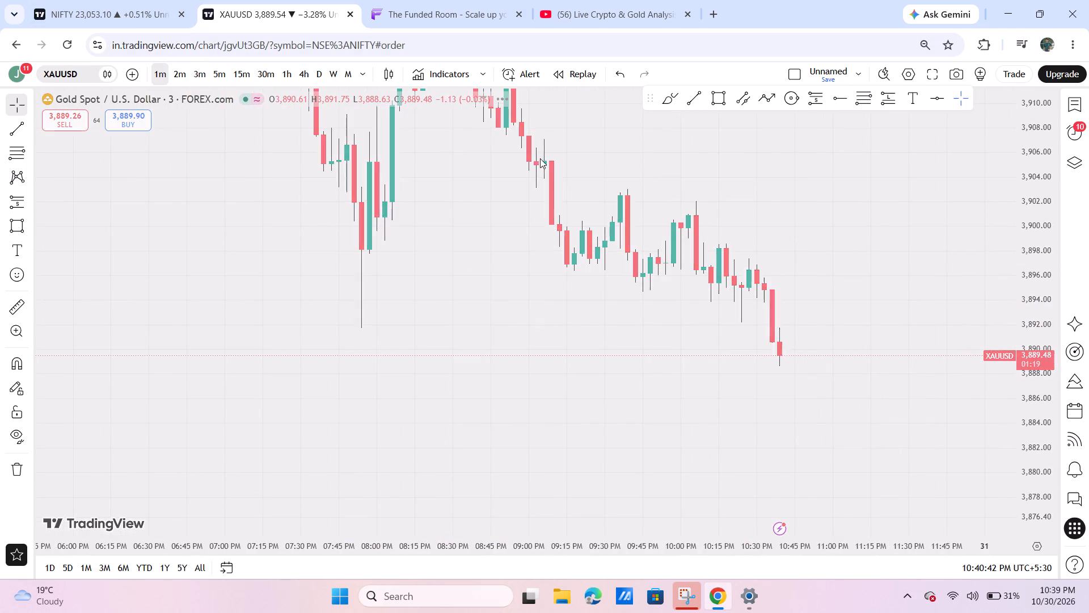
{"action": "scroll", "coordinate": [890, 271], "scroll_direction": "up", "scroll_amount": 4}
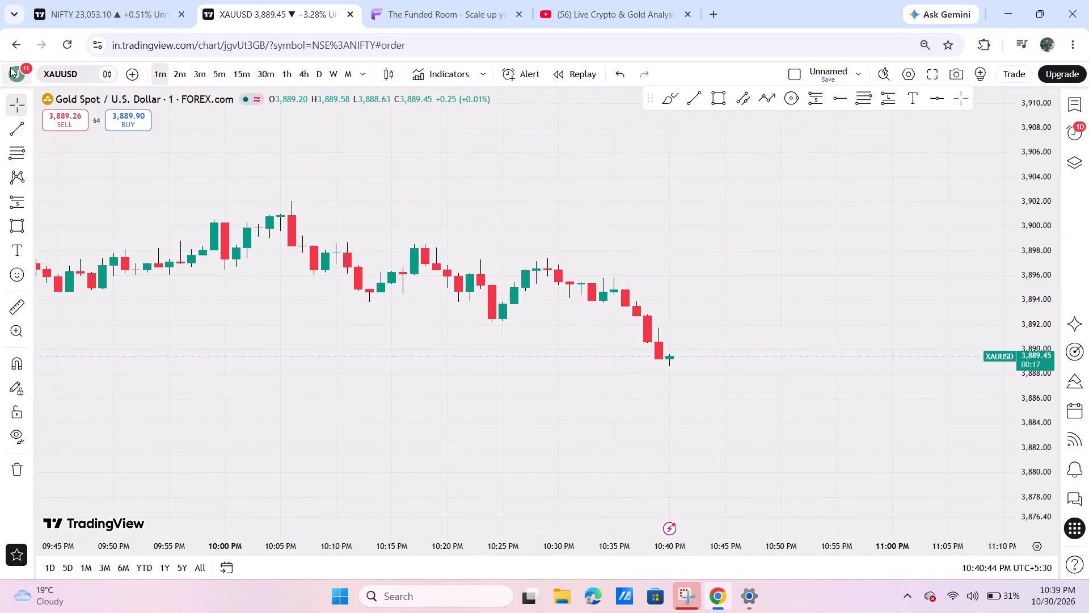
Enable the Dark theme and apply it to the chart template as well.
{"action": "left_click", "coordinate": [10, 67]}
{"action": "left_click", "coordinate": [189, 247]}
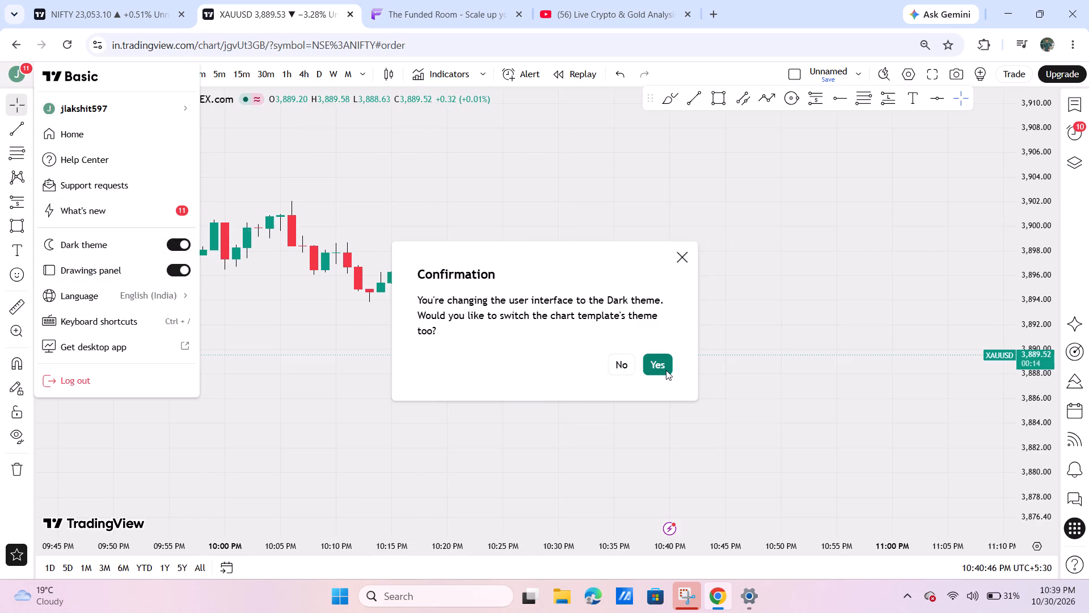
{"action": "left_click", "coordinate": [666, 370]}
Set the opacity of the vertical and horizontal grid lines to 3% in the chart's canvas settings.
{"action": "left_click_drag", "start_coordinate": [704, 359], "coordinate": [915, 361]}
{"action": "left_click_drag", "start_coordinate": [1040, 396], "coordinate": [1028, 181]}
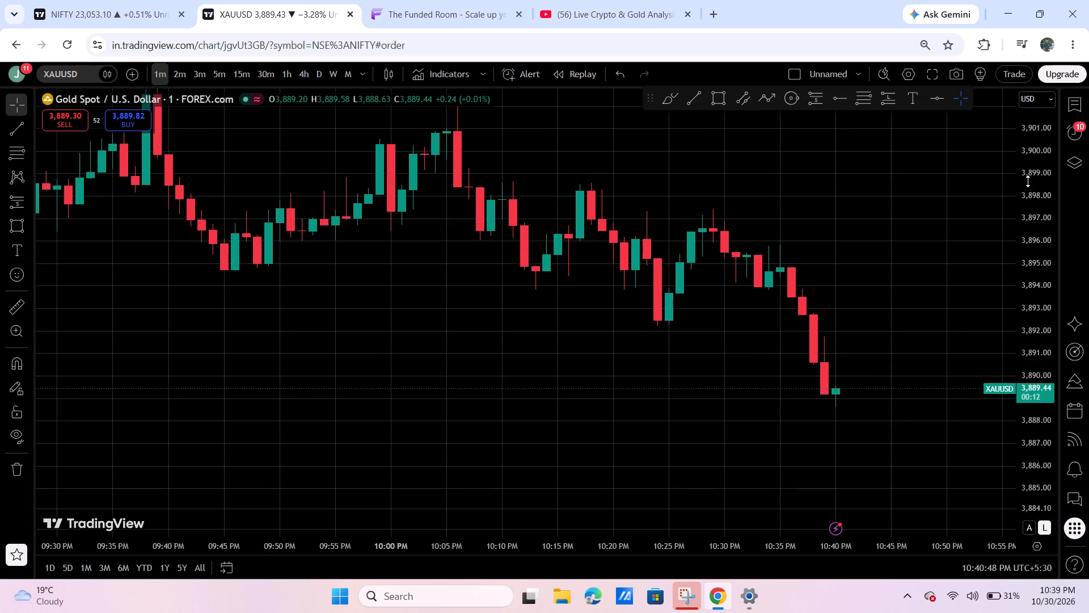
{"action": "left_click_drag", "start_coordinate": [1028, 181], "coordinate": [1025, 162]}
{"action": "left_click_drag", "start_coordinate": [951, 196], "coordinate": [595, 197]}
{"action": "right_click_drag", "start_coordinate": [555, 192], "coordinate": [571, 222]}
{"action": "left_click", "coordinate": [670, 533]}
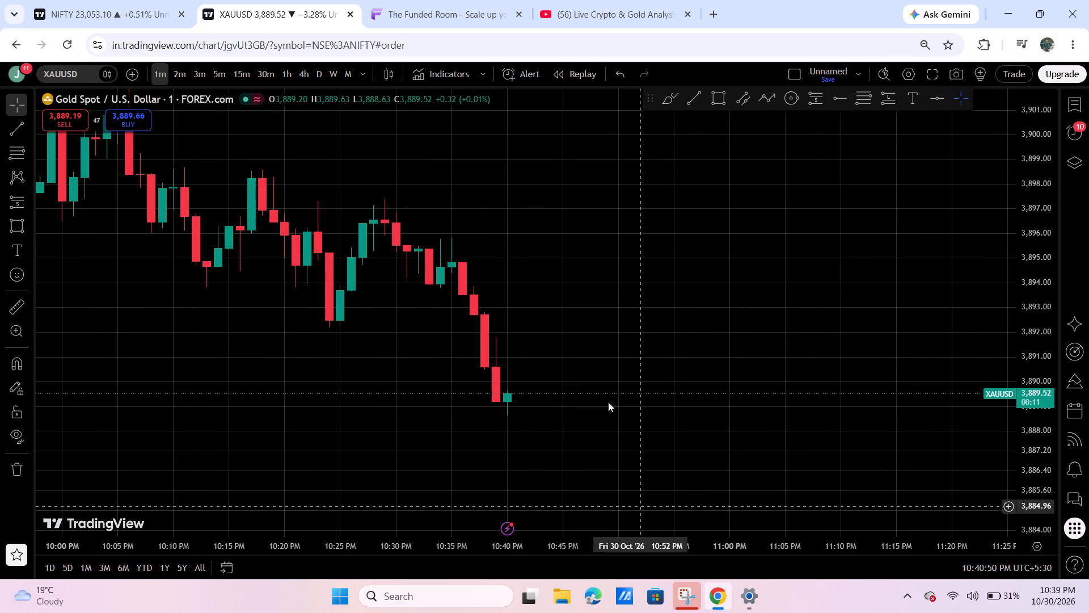
{"action": "left_click", "coordinate": [598, 196]}
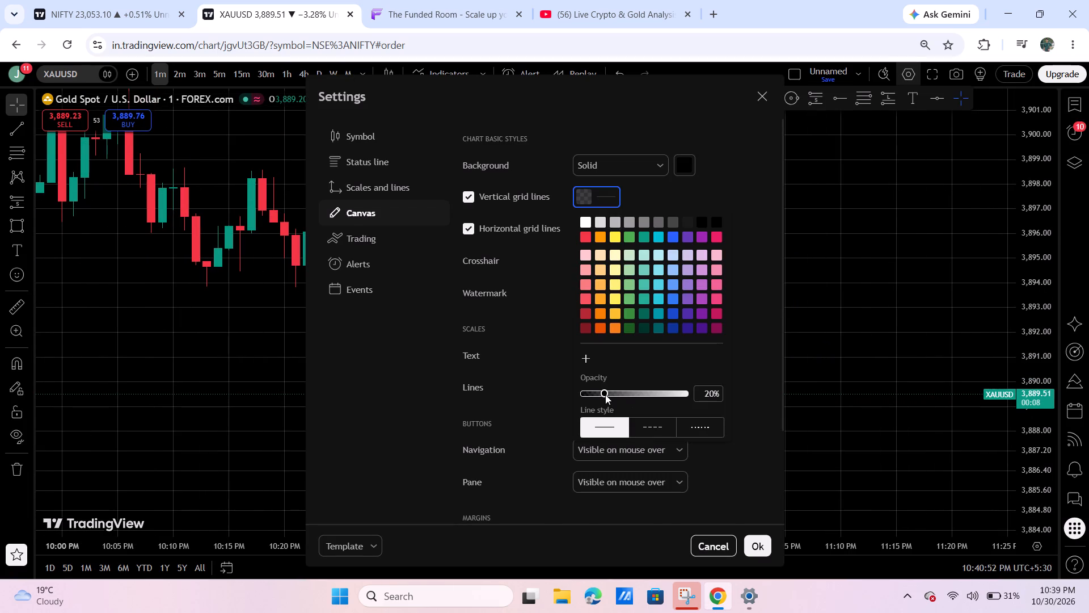
{"action": "left_click_drag", "start_coordinate": [599, 394], "coordinate": [590, 396]}
{"action": "left_click", "coordinate": [565, 262]}
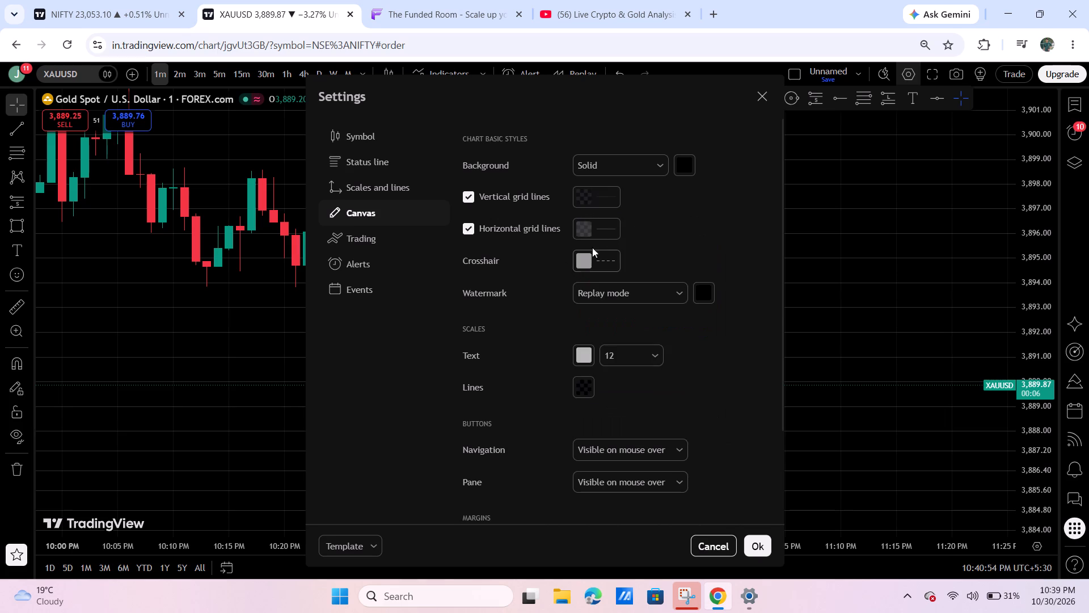
{"action": "left_click", "coordinate": [614, 233]}
{"action": "left_click", "coordinate": [597, 418]}
{"action": "left_click", "coordinate": [590, 423]}
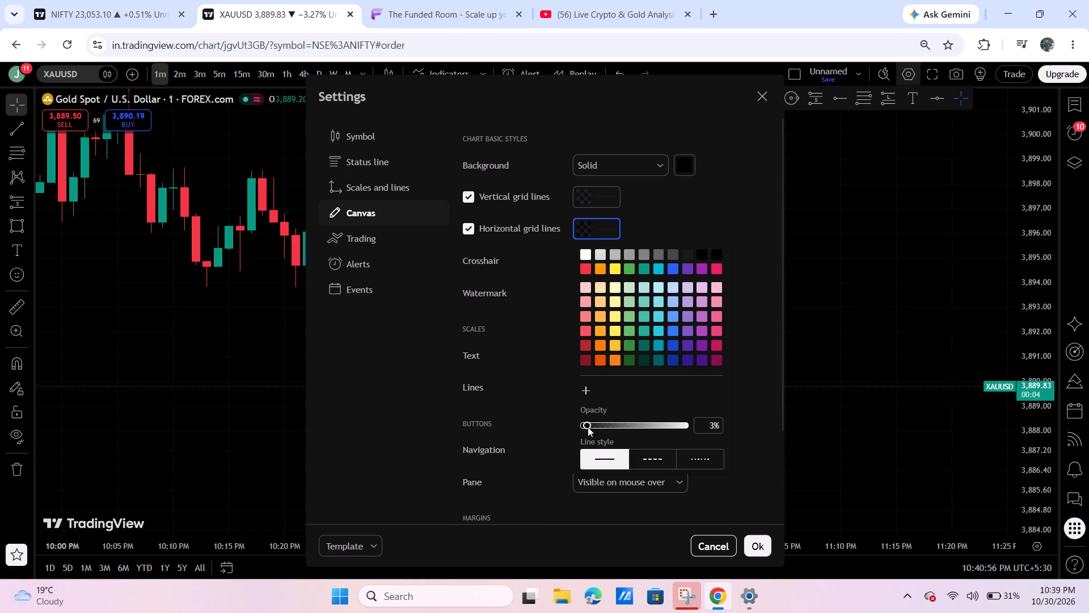
{"action": "left_click", "coordinate": [606, 203]}
{"action": "left_click_drag", "start_coordinate": [589, 394], "coordinate": [586, 395]}
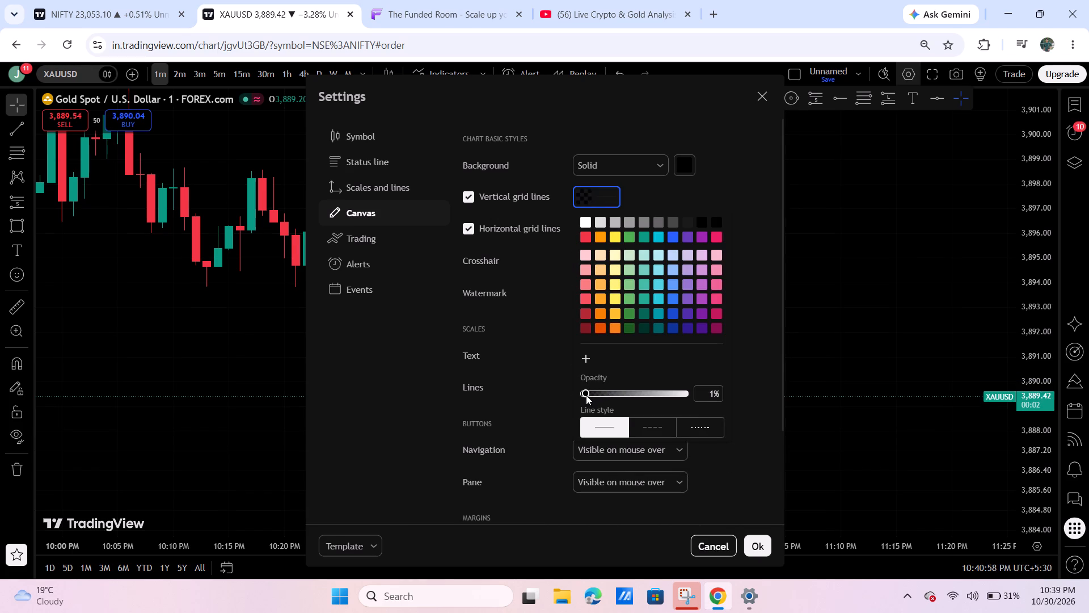
{"action": "left_click_drag", "start_coordinate": [586, 395], "coordinate": [590, 401]}
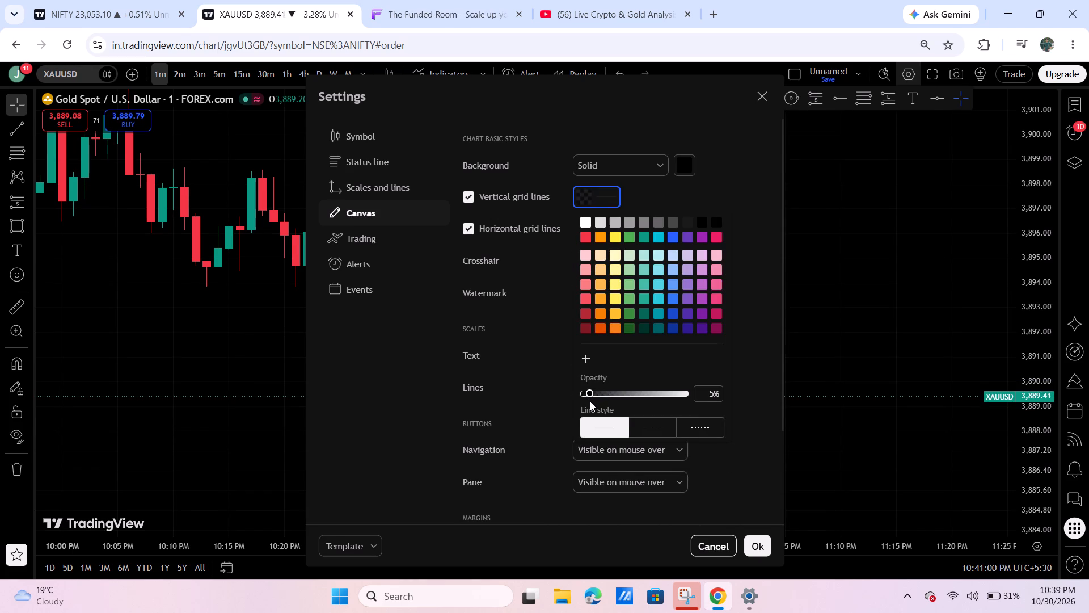
{"action": "left_click_drag", "start_coordinate": [590, 401], "coordinate": [588, 402]}
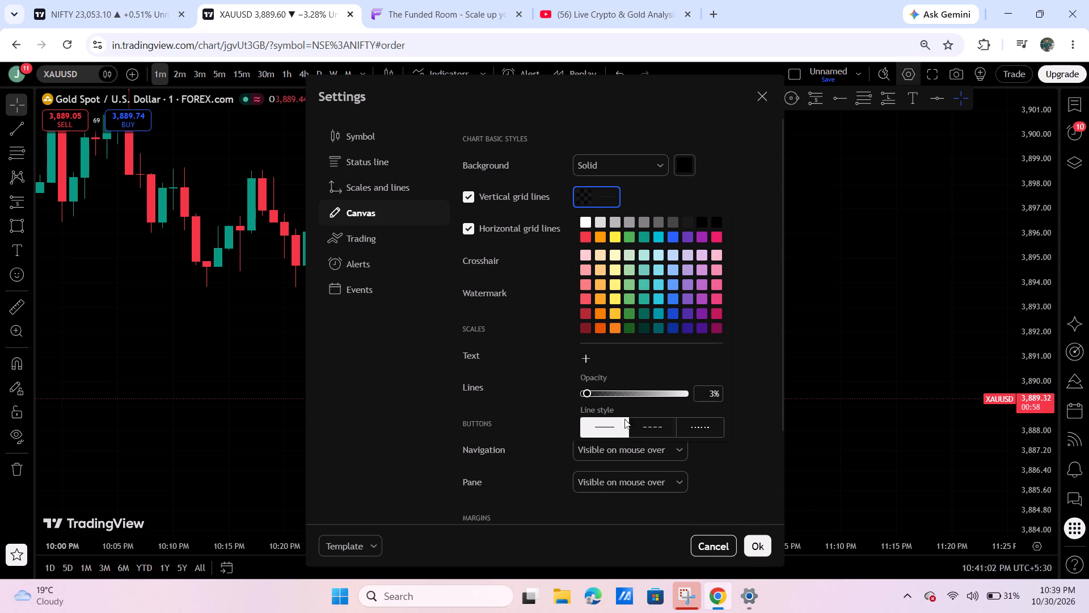
{"action": "left_click", "coordinate": [761, 548]}
Save the chart layout.
{"action": "left_click", "coordinate": [826, 75]}
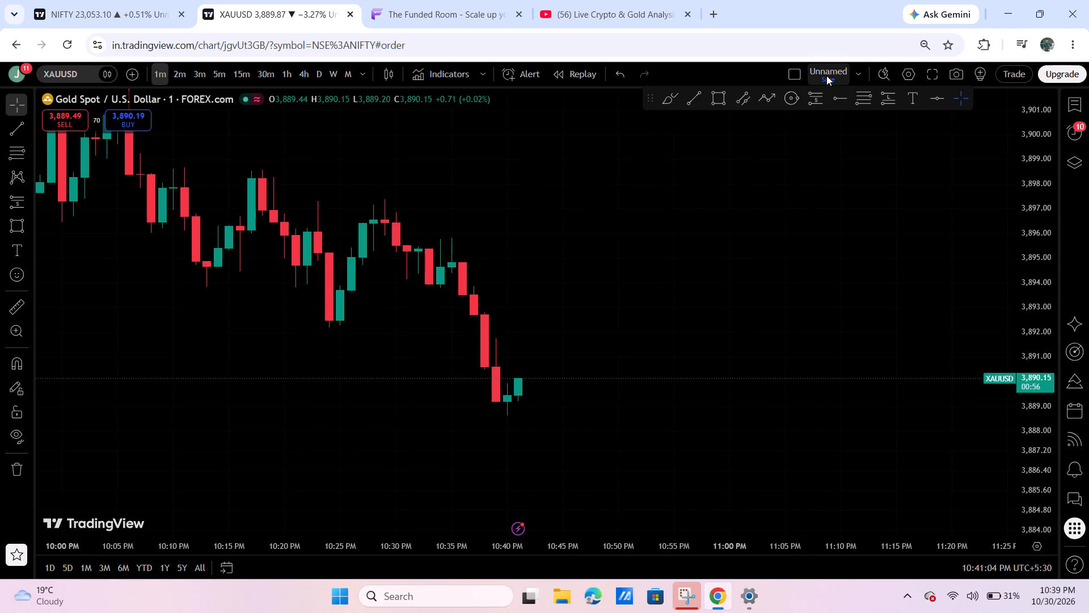
Examine the recent 1-minute XAUUSD candles, briefly checking the XAU/USD chart on The Funded Room in between.
{"action": "scroll", "coordinate": [684, 242], "scroll_direction": "down", "scroll_amount": 4}
{"action": "left_click_drag", "start_coordinate": [887, 325], "coordinate": [1008, 321]}
{"action": "left_click_drag", "start_coordinate": [1042, 345], "coordinate": [1020, 368]}
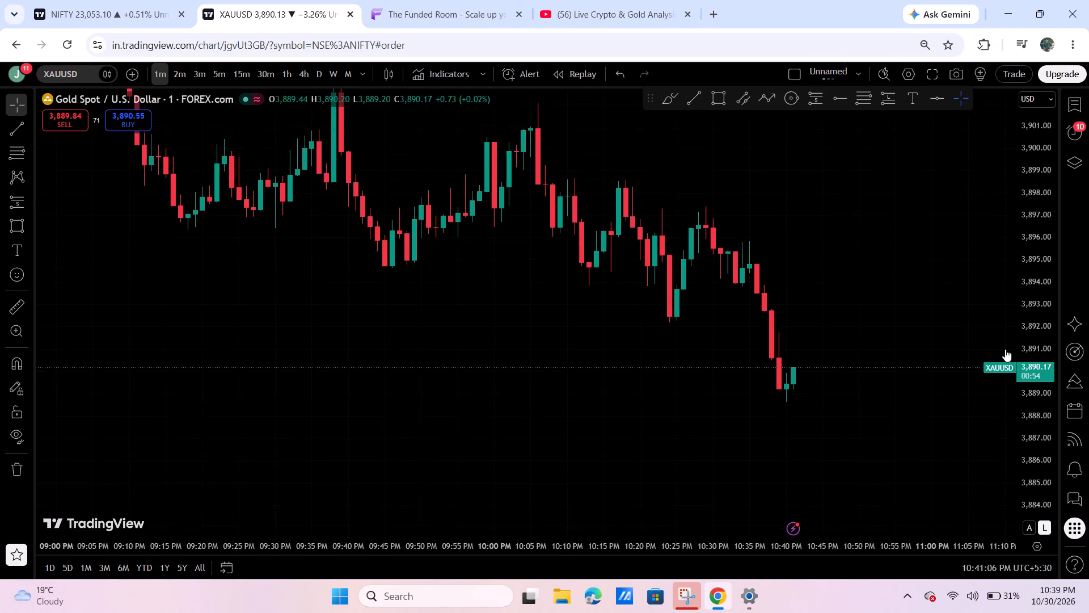
{"action": "left_click_drag", "start_coordinate": [969, 327], "coordinate": [708, 309]}
{"action": "left_click", "coordinate": [702, 308]}
{"action": "left_click", "coordinate": [409, 0]}
{"action": "left_click_drag", "start_coordinate": [571, 264], "coordinate": [606, 248]}
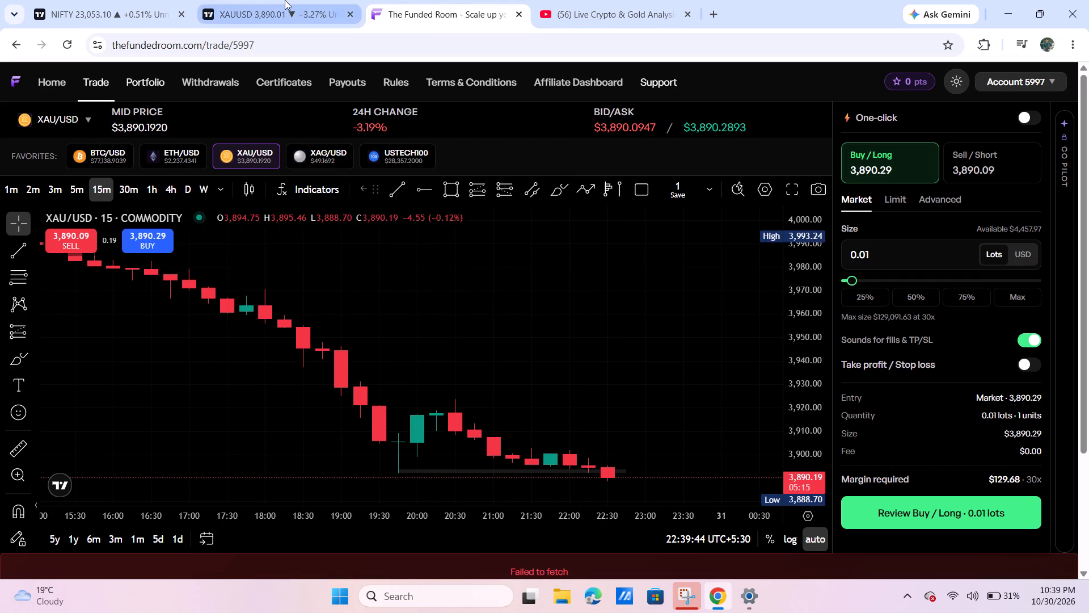
{"action": "left_click", "coordinate": [284, 0]}
{"action": "left_click_drag", "start_coordinate": [626, 282], "coordinate": [869, 296]}
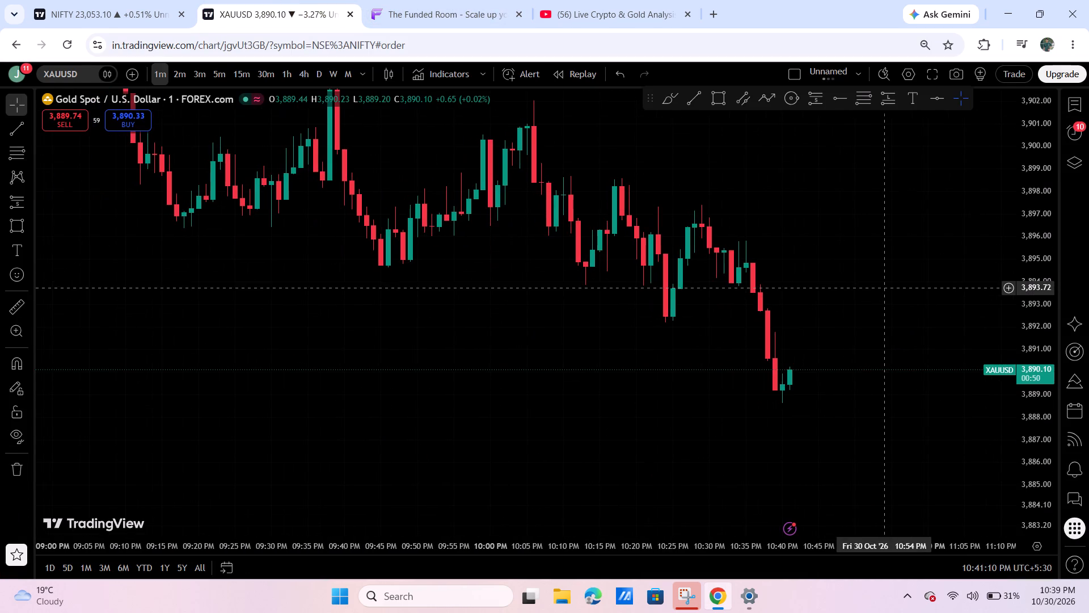
{"action": "scroll", "coordinate": [874, 320], "scroll_direction": "up", "scroll_amount": 4}
{"action": "left_click_drag", "start_coordinate": [1044, 420], "coordinate": [1041, 318]}
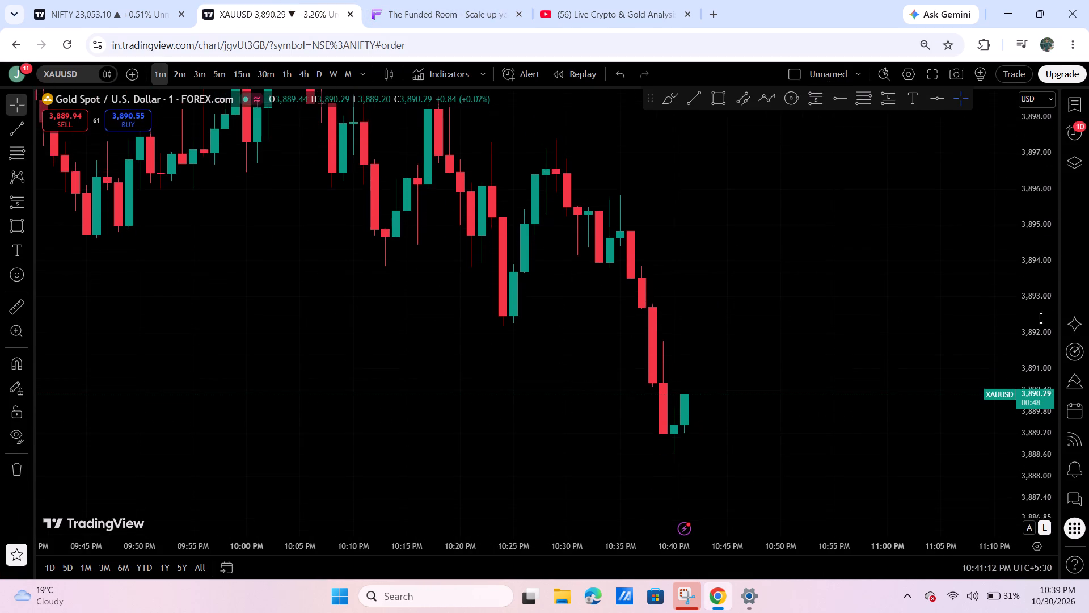
{"action": "left_click_drag", "start_coordinate": [1041, 318], "coordinate": [1033, 356]}
{"action": "left_click_drag", "start_coordinate": [964, 370], "coordinate": [721, 343]}
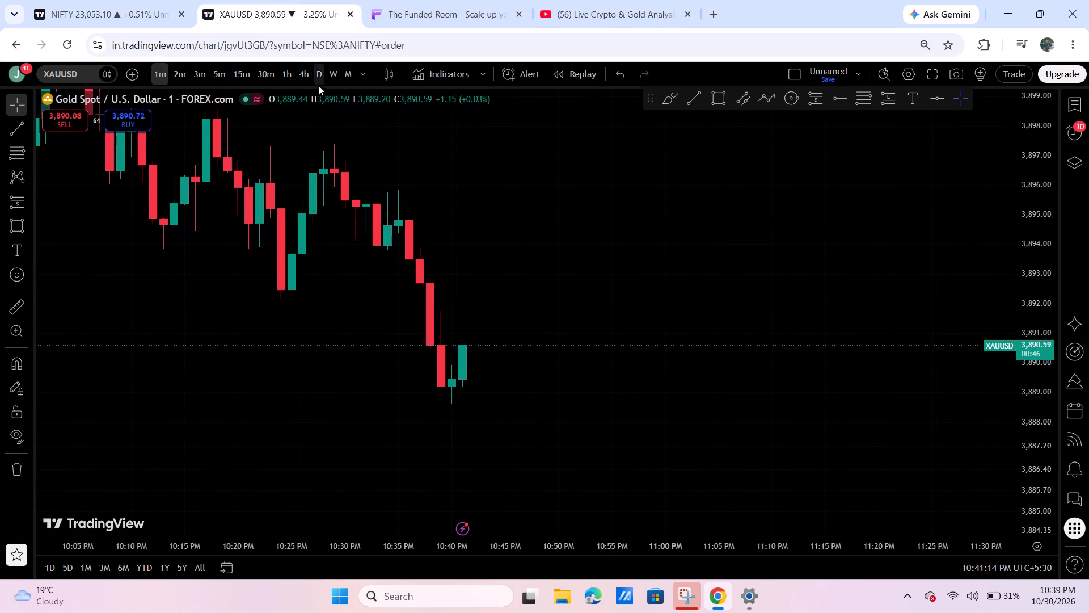
Switch XAUUSD to the 1-hour timeframe and examine the recent decline from the late-October highs.
{"action": "left_click", "coordinate": [290, 75]}
{"action": "scroll", "coordinate": [679, 315], "scroll_direction": "down", "scroll_amount": 6}
{"action": "left_click_drag", "start_coordinate": [1020, 198], "coordinate": [1020, 343]}
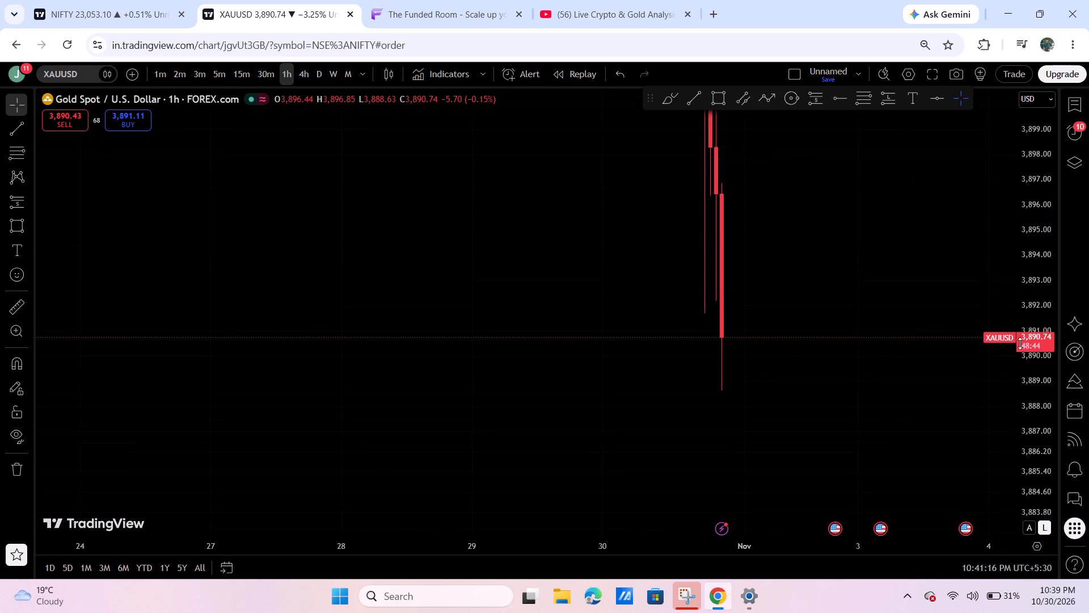
{"action": "left_click_drag", "start_coordinate": [1020, 343], "coordinate": [1015, 496]}
{"action": "left_click_drag", "start_coordinate": [787, 369], "coordinate": [821, 440]}
{"action": "left_click_drag", "start_coordinate": [823, 436], "coordinate": [826, 426]}
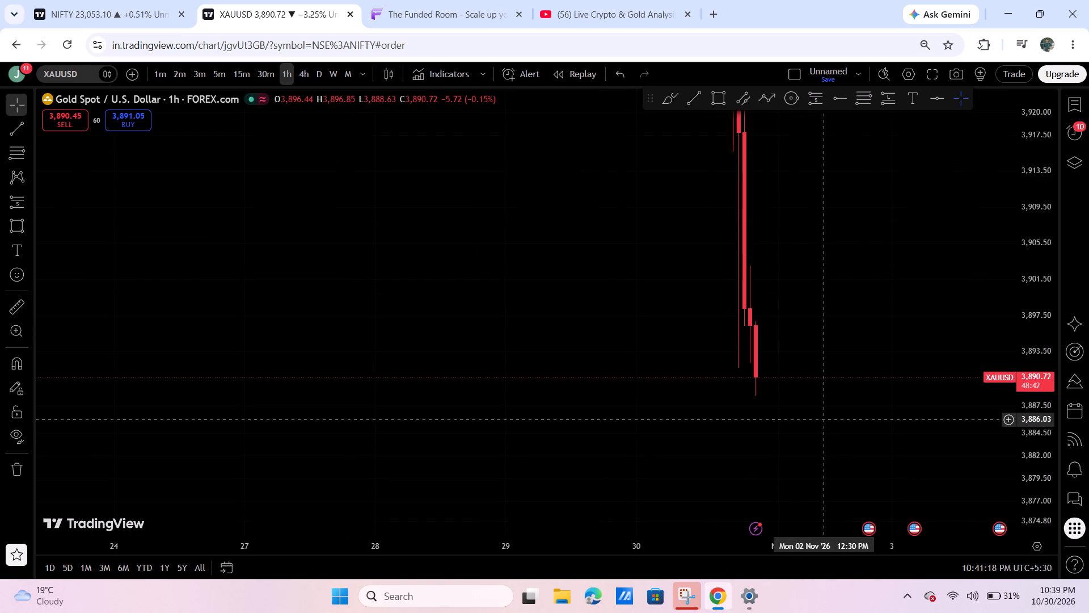
{"action": "scroll", "coordinate": [825, 410], "scroll_direction": "up", "scroll_amount": 3}
{"action": "left_click_drag", "start_coordinate": [1040, 211], "coordinate": [1009, 392]}
{"action": "left_click_drag", "start_coordinate": [1004, 392], "coordinate": [999, 389]}
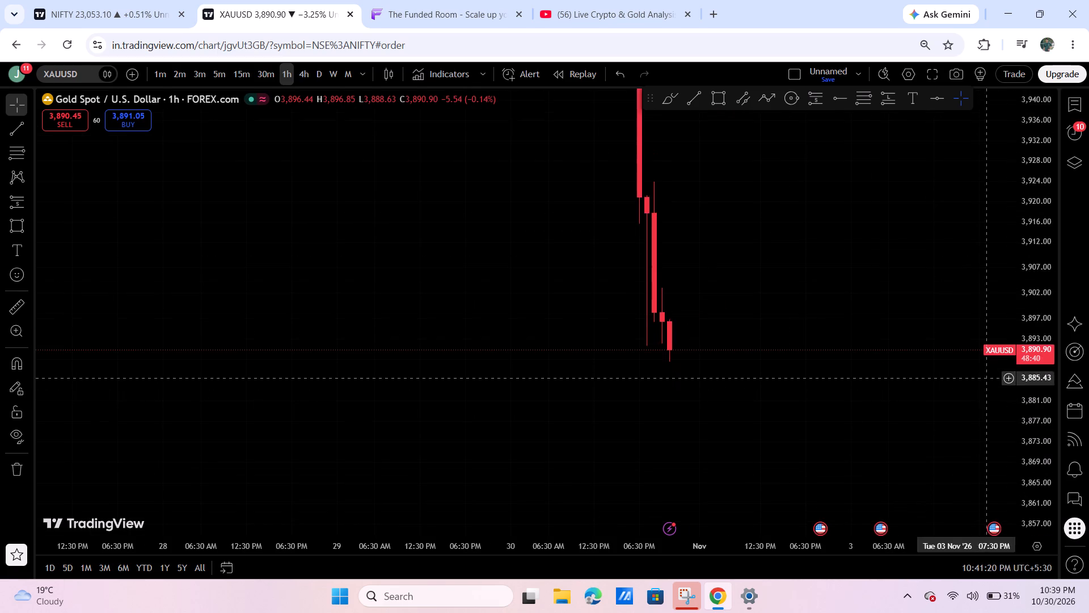
{"action": "left_click_drag", "start_coordinate": [787, 280], "coordinate": [760, 398]}
{"action": "scroll", "coordinate": [783, 376], "scroll_direction": "down", "scroll_amount": 4}
{"action": "left_click_drag", "start_coordinate": [1032, 217], "coordinate": [1008, 526]}
{"action": "scroll", "coordinate": [793, 388], "scroll_direction": "down", "scroll_amount": 4}
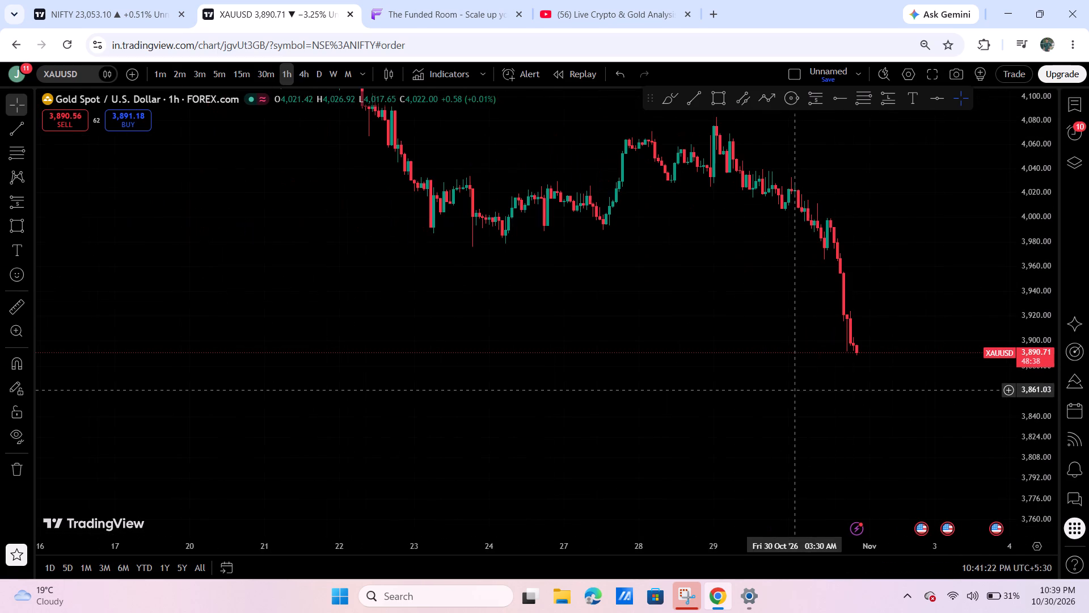
Measure the latest XAUUSD drop on the 1-hour chart, from about 4,001 to about 3,888.
{"action": "left_click", "coordinate": [10, 296]}
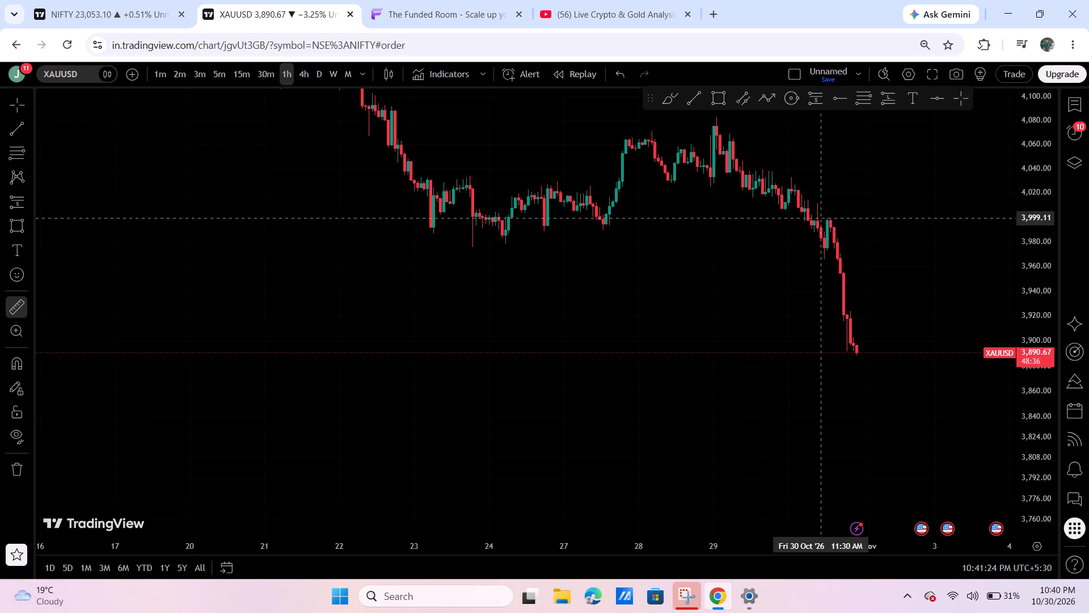
{"action": "left_click", "coordinate": [830, 216]}
{"action": "left_click", "coordinate": [938, 356]}
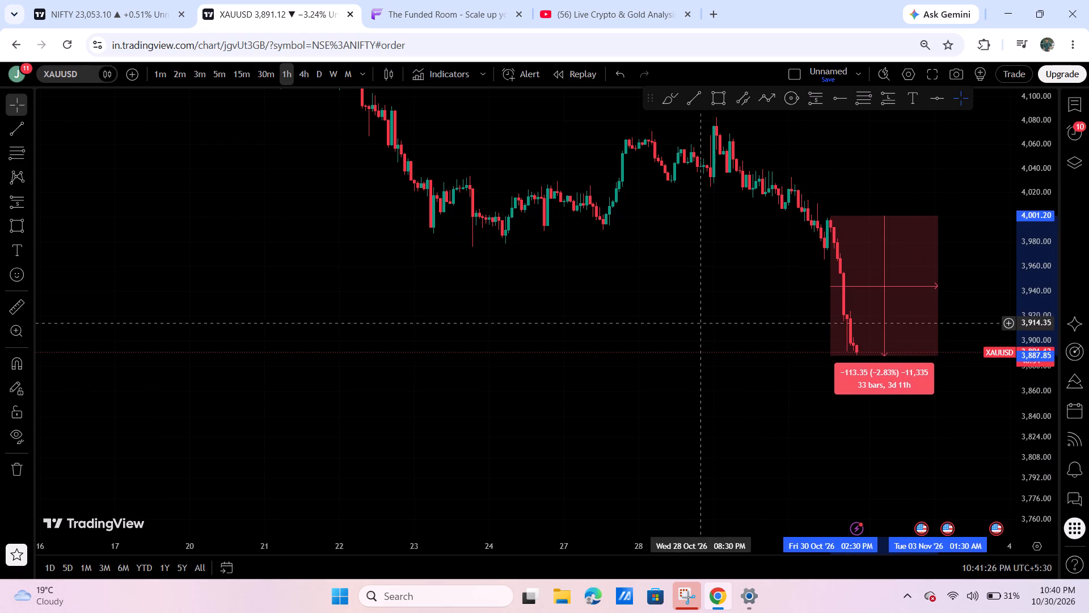
{"action": "scroll", "coordinate": [700, 318], "scroll_direction": "up", "scroll_amount": 2}
{"action": "left_click", "coordinate": [696, 287]}
Draw a rectangle zone along the lows starting 23 Oct, from about 3,989 to 3,977, with a light grey fill.
{"action": "left_click", "coordinate": [732, 99]}
{"action": "left_click", "coordinate": [715, 103]}
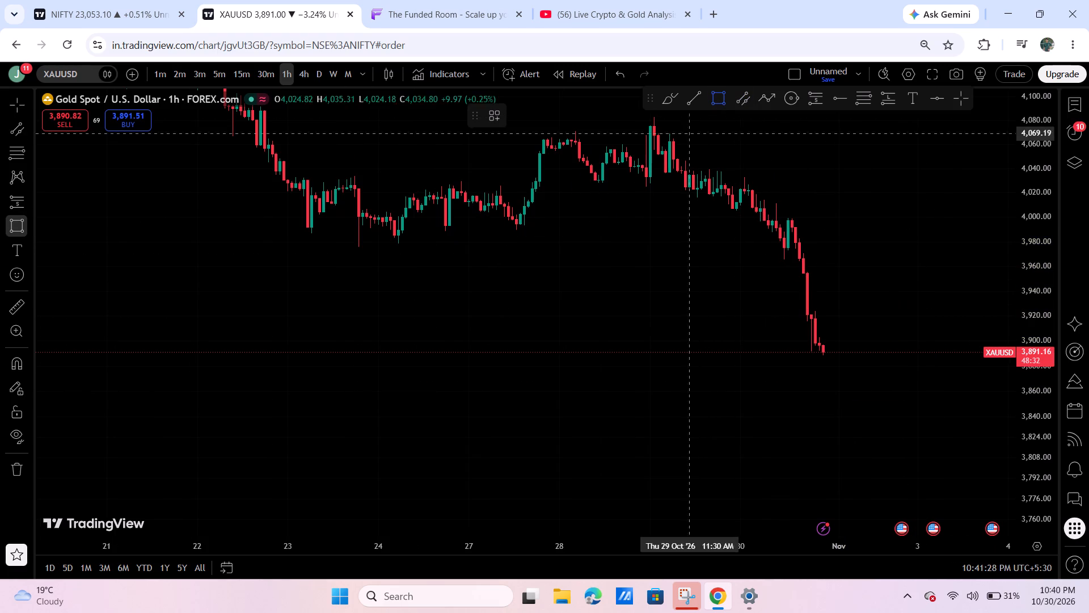
{"action": "left_click_drag", "start_coordinate": [297, 230], "coordinate": [299, 236]}
{"action": "left_click", "coordinate": [892, 245]}
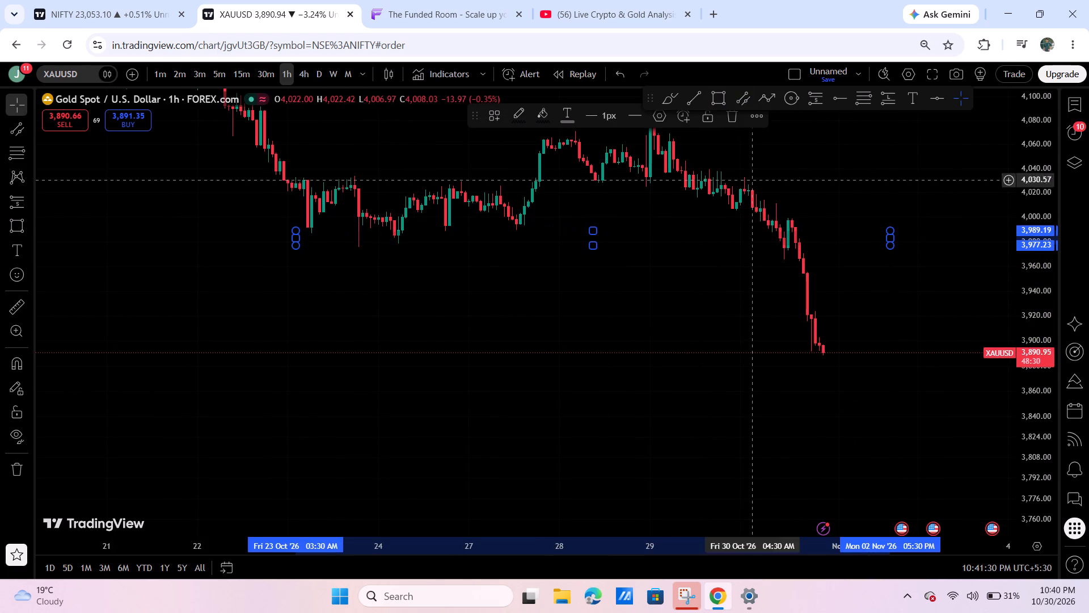
{"action": "left_click", "coordinate": [549, 122]}
{"action": "left_click", "coordinate": [559, 146]}
Shorten the rectangle zone so it ends at about 7:30 PM on 30 Oct.
{"action": "scroll", "coordinate": [652, 276], "scroll_direction": "down", "scroll_amount": 2}
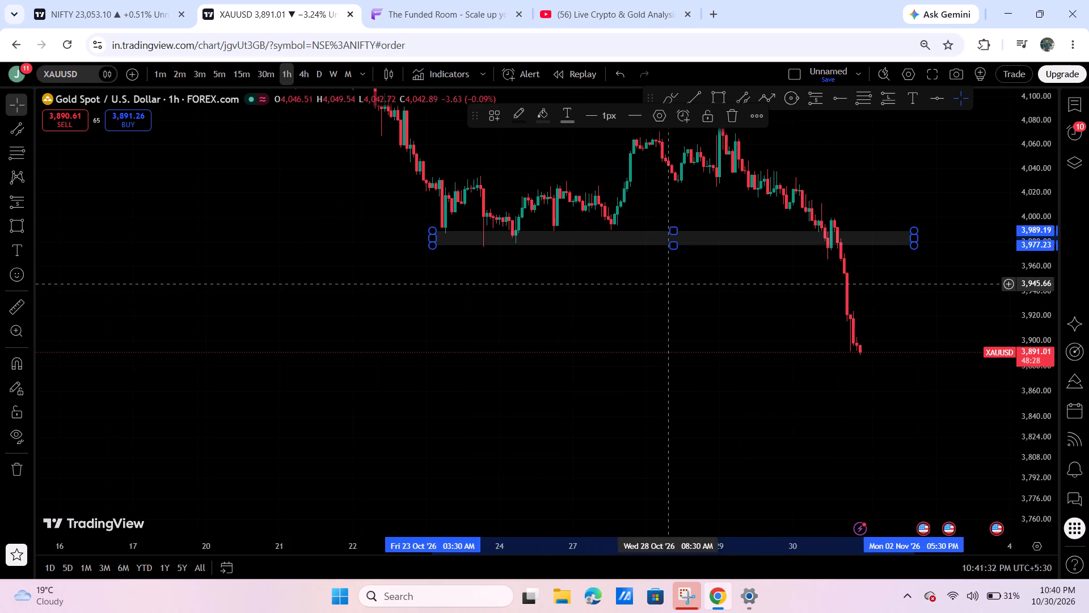
{"action": "left_click_drag", "start_coordinate": [786, 293], "coordinate": [738, 305]}
{"action": "left_click_drag", "start_coordinate": [869, 238], "coordinate": [806, 239]}
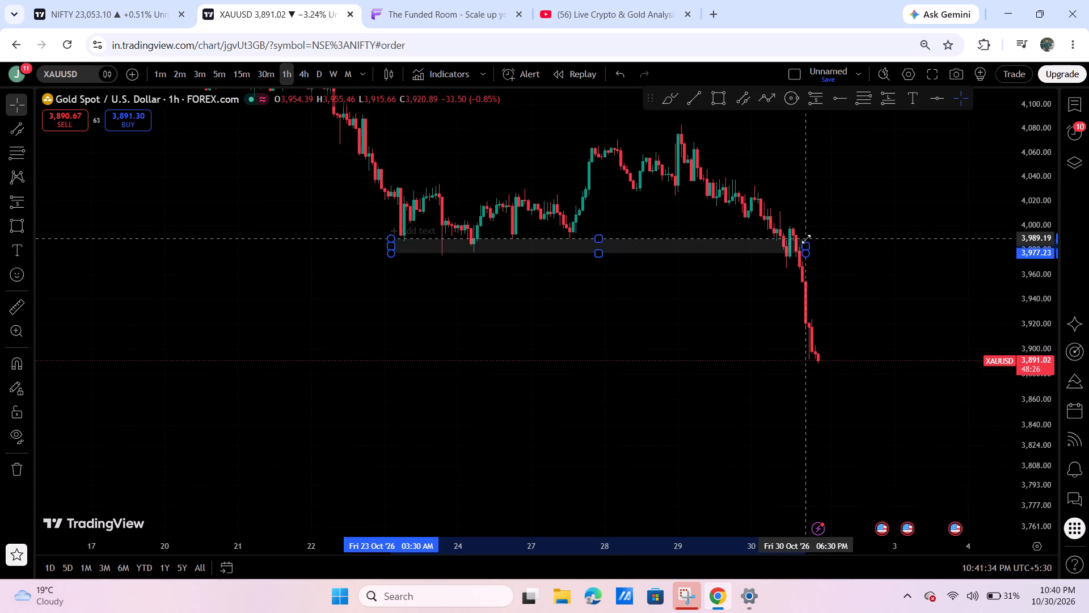
{"action": "left_click_drag", "start_coordinate": [806, 239], "coordinate": [808, 239]}
Change the rectangle zone's fill to a darker grey.
{"action": "left_click", "coordinate": [547, 114]}
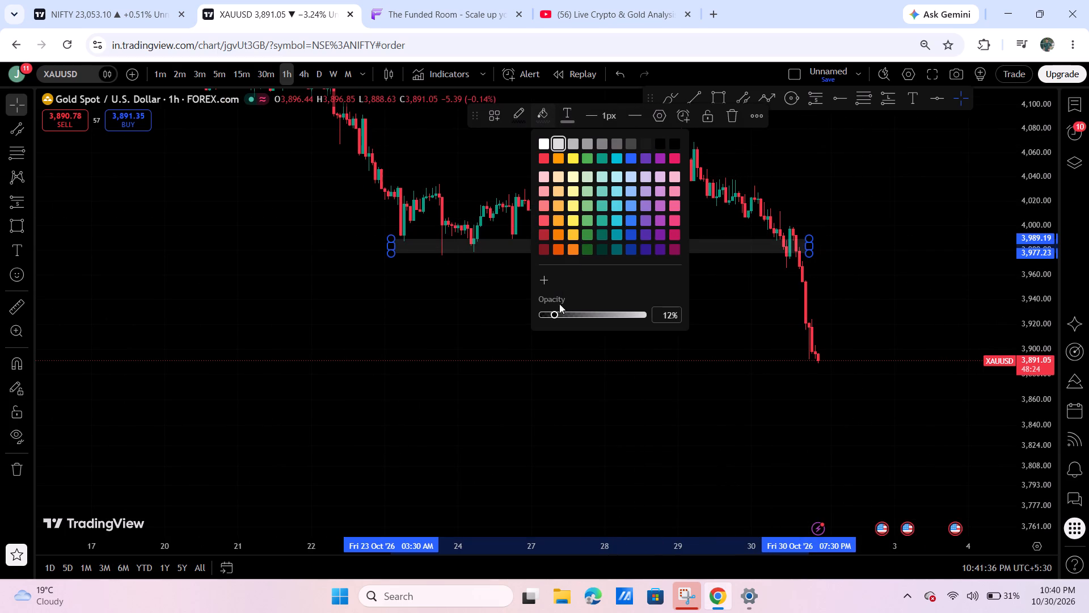
{"action": "left_click", "coordinate": [555, 310]}
{"action": "left_click", "coordinate": [585, 141]}
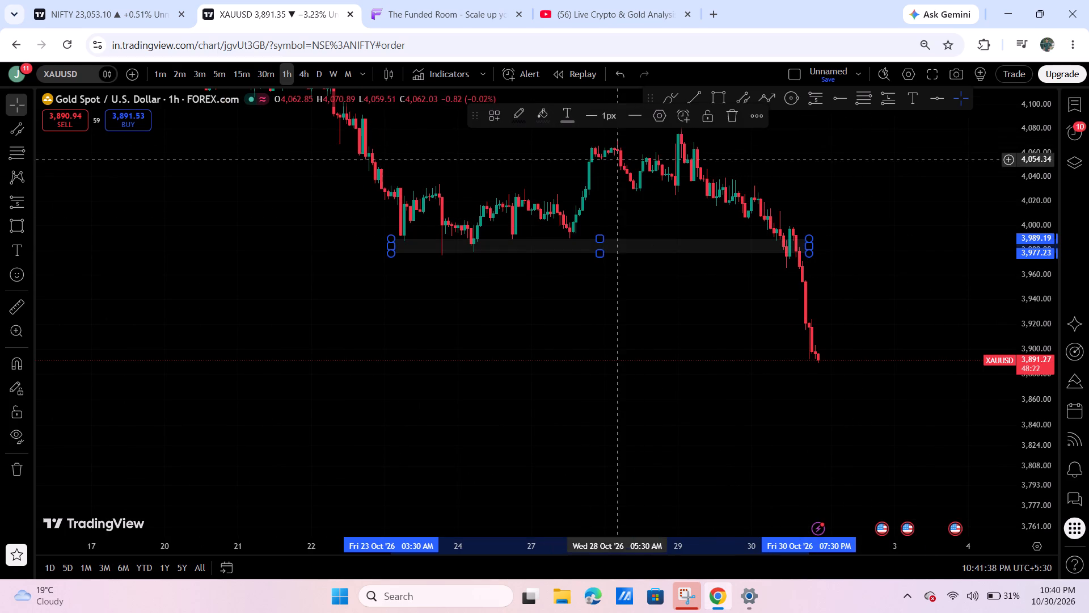
Switch XAUUSD to the 15-minute timeframe and examine the latest candles below the zone.
{"action": "left_click_drag", "start_coordinate": [694, 313], "coordinate": [664, 325]}
{"action": "scroll", "coordinate": [660, 328], "scroll_direction": "up", "scroll_amount": 4}
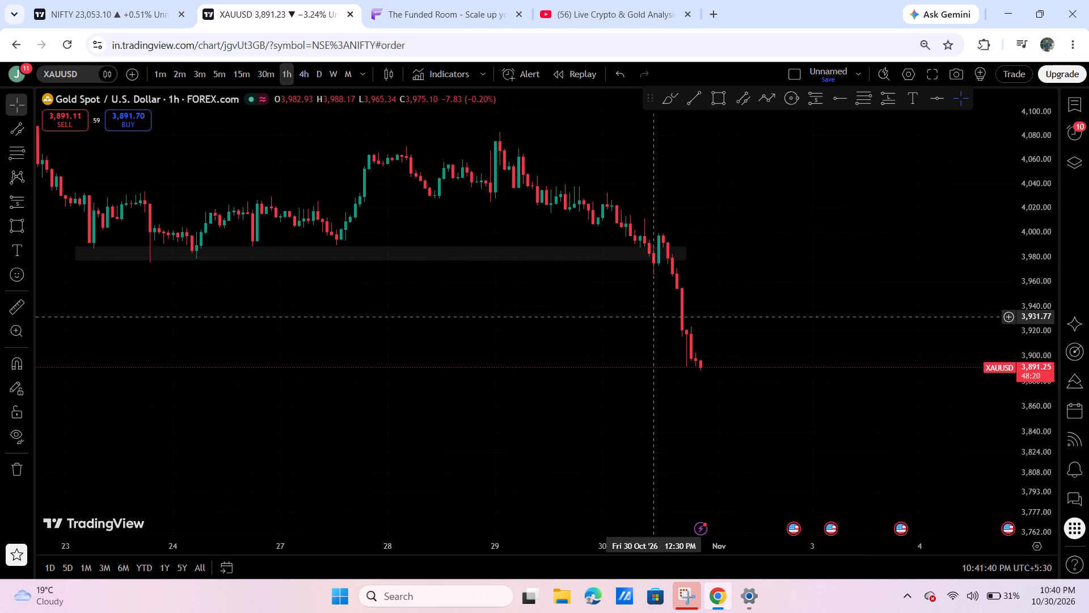
{"action": "left_click", "coordinate": [242, 64]}
{"action": "left_click_drag", "start_coordinate": [745, 317], "coordinate": [883, 243]}
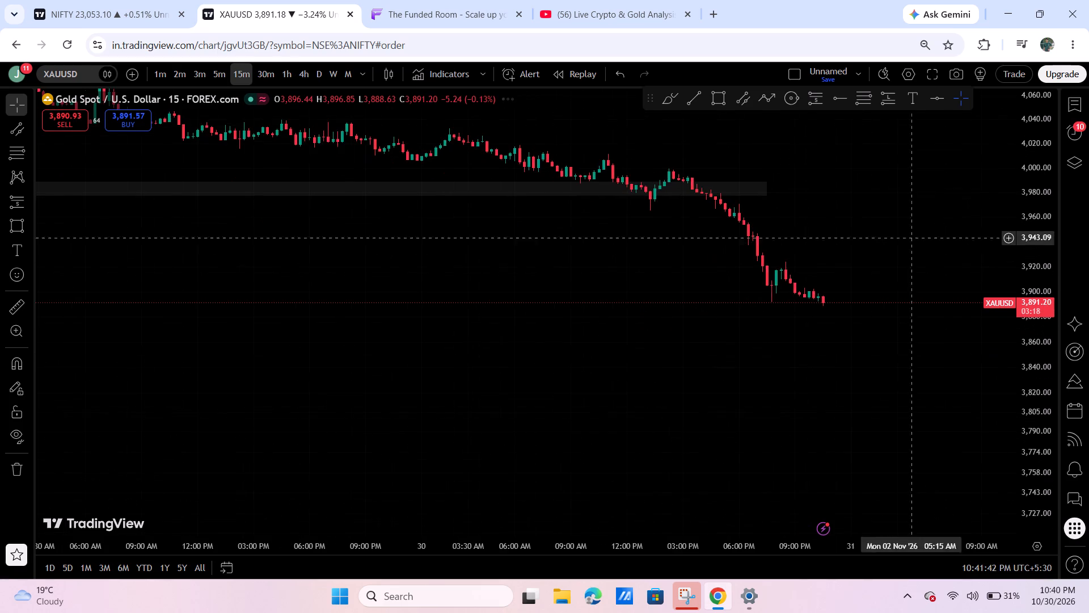
{"action": "left_click_drag", "start_coordinate": [1037, 439], "coordinate": [985, 20]}
{"action": "scroll", "coordinate": [807, 282], "scroll_direction": "up", "scroll_amount": 7}
{"action": "left_click_drag", "start_coordinate": [755, 268], "coordinate": [893, 321]}
{"action": "scroll", "coordinate": [790, 221], "scroll_direction": "up", "scroll_amount": 2}
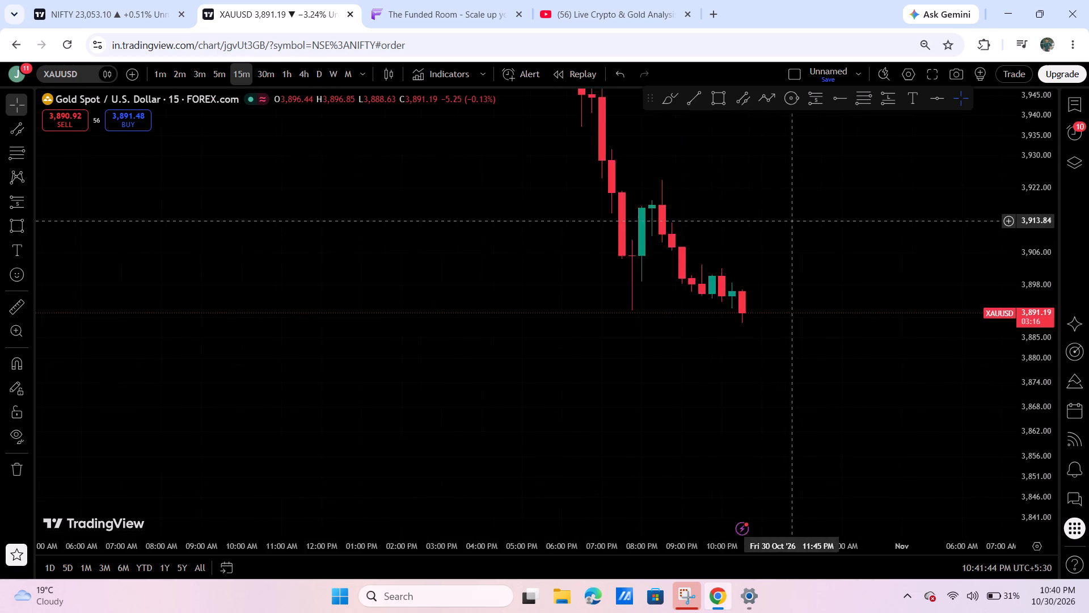
{"action": "scroll", "coordinate": [790, 221], "scroll_direction": "up", "scroll_amount": 2}
{"action": "left_click_drag", "start_coordinate": [779, 188], "coordinate": [754, 241]}
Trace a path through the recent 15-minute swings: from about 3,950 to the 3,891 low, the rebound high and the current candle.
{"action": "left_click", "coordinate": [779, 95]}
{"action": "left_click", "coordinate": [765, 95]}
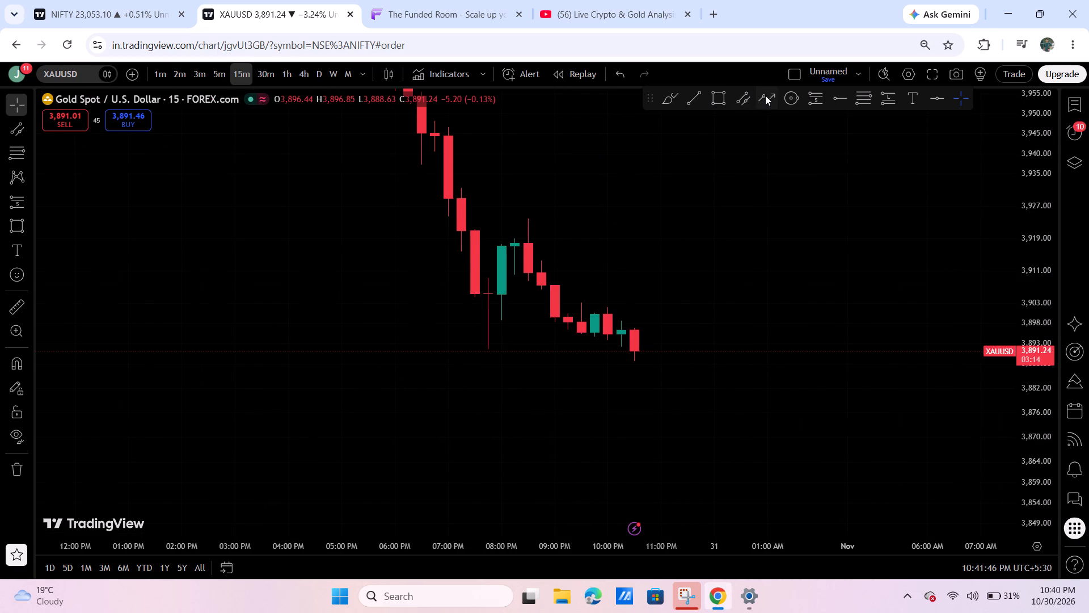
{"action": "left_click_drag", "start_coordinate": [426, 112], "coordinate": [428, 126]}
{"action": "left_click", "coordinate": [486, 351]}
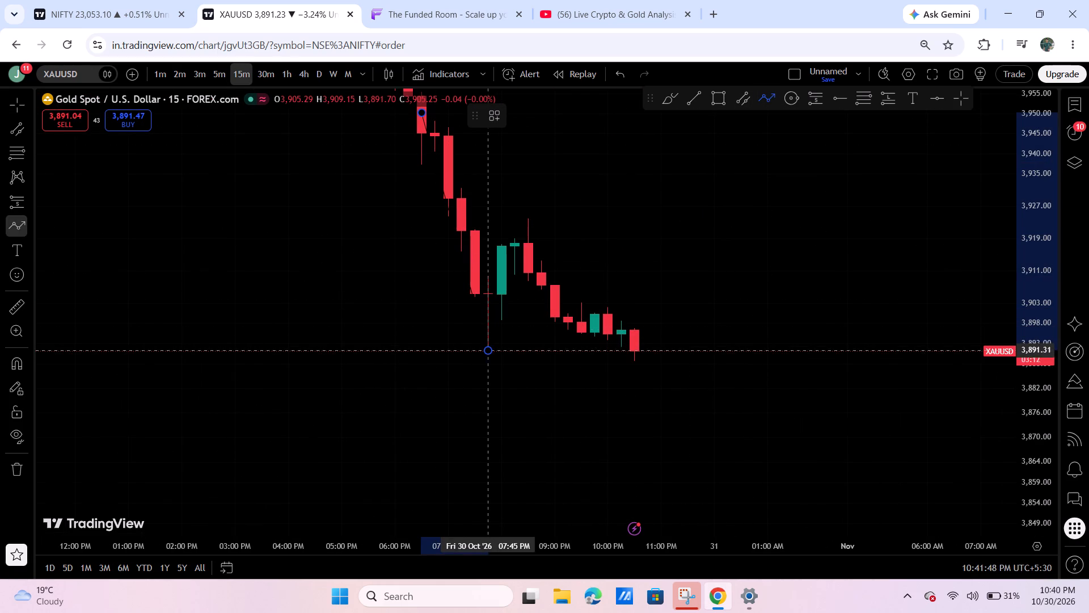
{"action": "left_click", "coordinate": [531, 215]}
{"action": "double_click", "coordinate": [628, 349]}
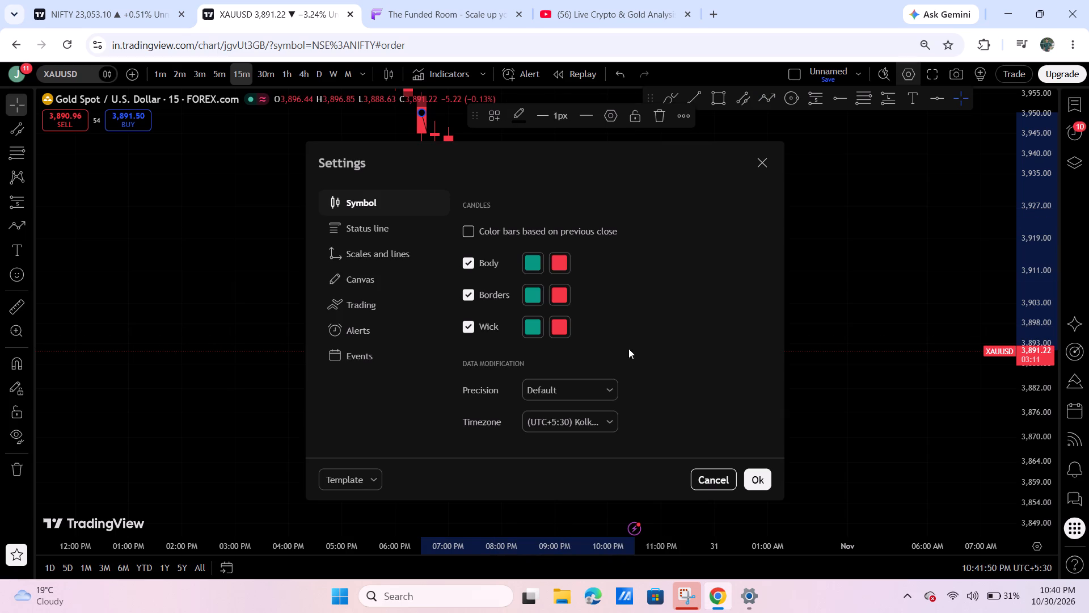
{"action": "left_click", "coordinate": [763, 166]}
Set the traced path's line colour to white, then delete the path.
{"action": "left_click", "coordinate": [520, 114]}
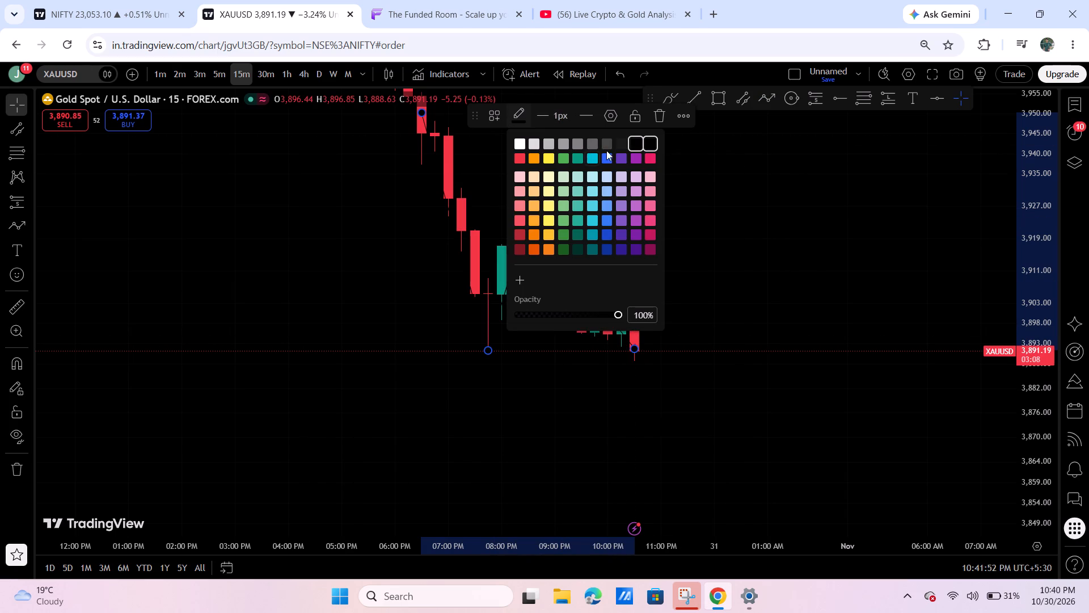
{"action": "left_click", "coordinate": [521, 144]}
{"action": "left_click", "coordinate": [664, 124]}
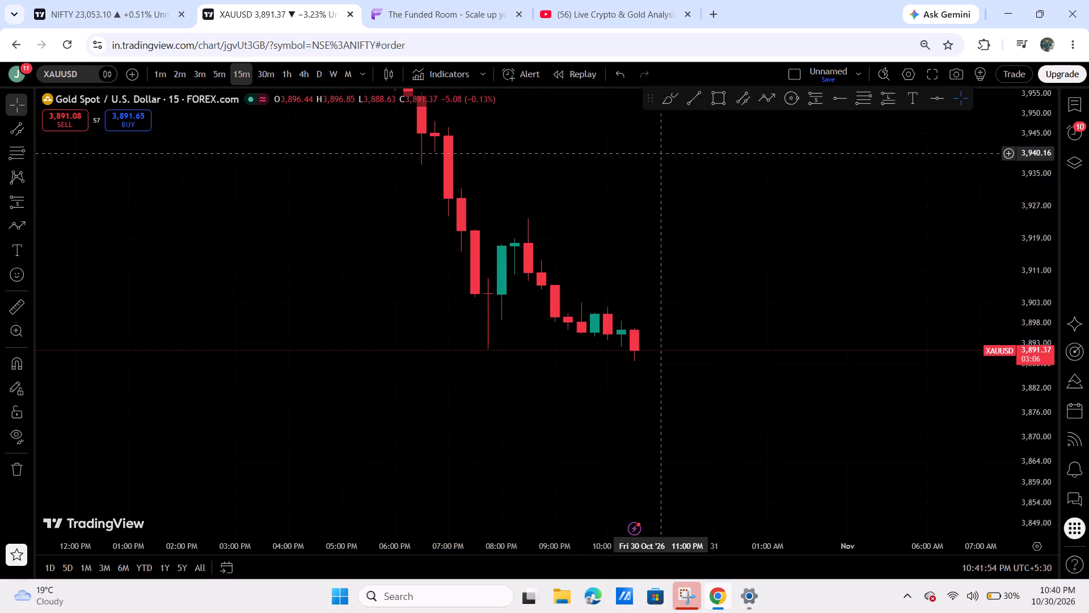
Dismiss the battery notification and examine the 15-minute XAUUSD decline in close-up and in wider context.
{"action": "left_click_drag", "start_coordinate": [662, 171], "coordinate": [714, 175]}
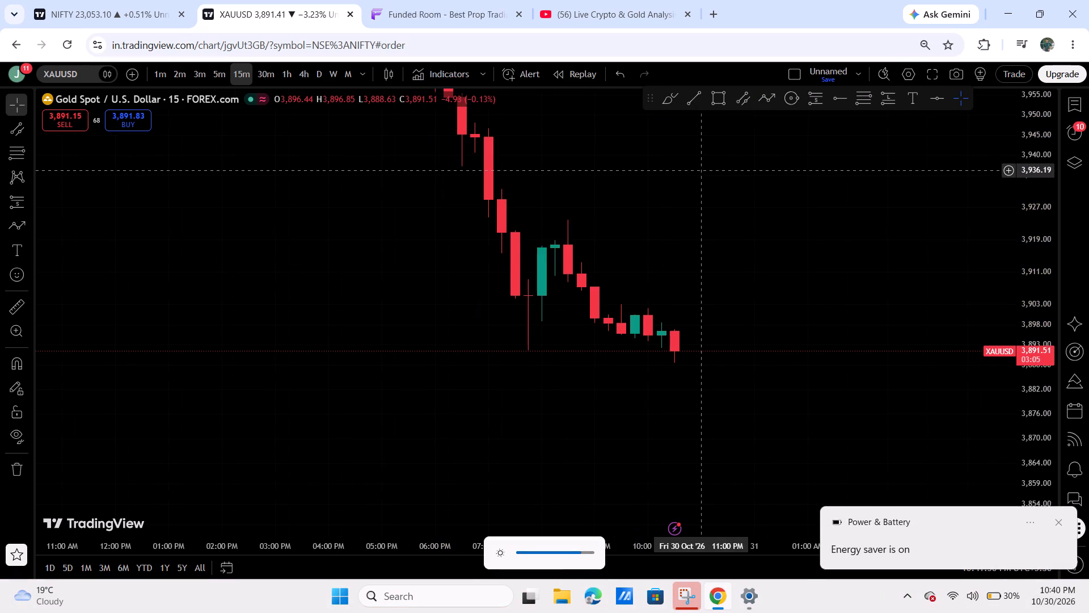
{"action": "left_click_drag", "start_coordinate": [1060, 522], "coordinate": [1057, 516]}
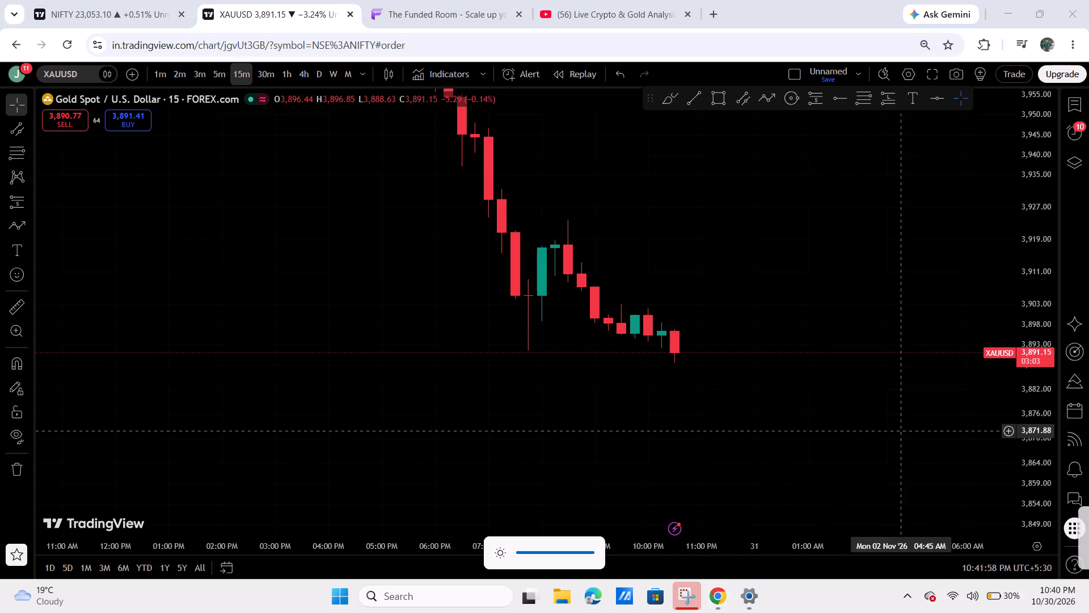
{"action": "scroll", "coordinate": [791, 402], "scroll_direction": "up", "scroll_amount": 3}
{"action": "scroll", "coordinate": [757, 363], "scroll_direction": "down", "scroll_amount": 2}
{"action": "left_click_drag", "start_coordinate": [1037, 387], "coordinate": [1027, 259]}
{"action": "left_click_drag", "start_coordinate": [931, 288], "coordinate": [849, 301]}
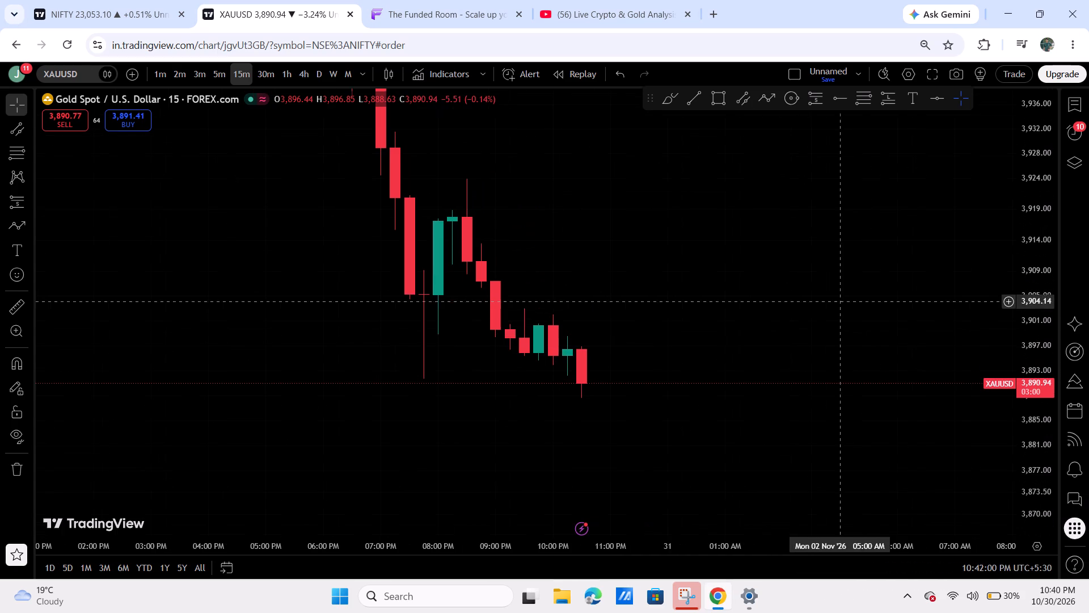
{"action": "left_click_drag", "start_coordinate": [736, 353], "coordinate": [892, 348]}
{"action": "left_click_drag", "start_coordinate": [1027, 215], "coordinate": [989, 507]}
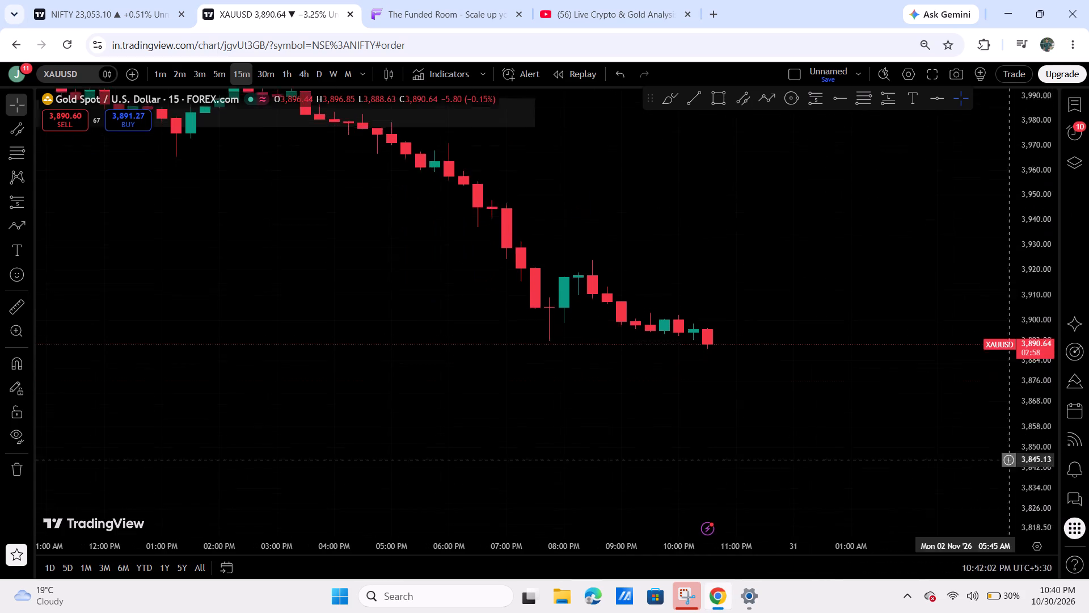
{"action": "left_click_drag", "start_coordinate": [989, 507], "coordinate": [987, 508]}
{"action": "scroll", "coordinate": [797, 402], "scroll_direction": "down", "scroll_amount": 8}
{"action": "scroll", "coordinate": [851, 249], "scroll_direction": "down", "scroll_amount": 5}
{"action": "left_click_drag", "start_coordinate": [910, 226], "coordinate": [871, 222]}
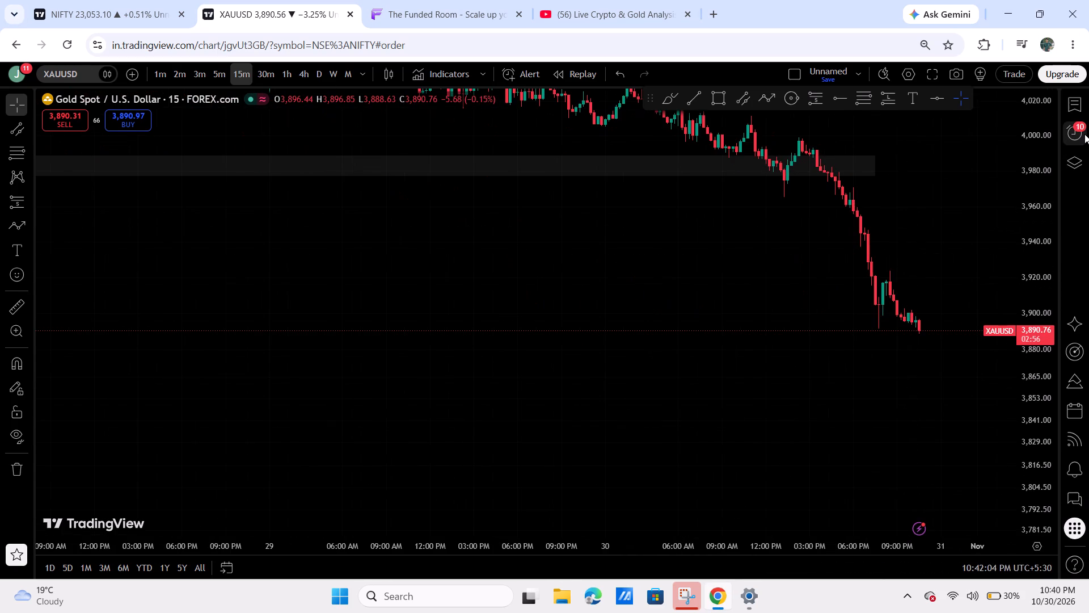
Show the watchlist and load the US Tech 100 Index (USTEC) chart from it.
{"action": "left_click", "coordinate": [1084, 134]}
{"action": "left_click", "coordinate": [1078, 100]}
{"action": "scroll", "coordinate": [828, 387], "scroll_direction": "down", "scroll_amount": 4}
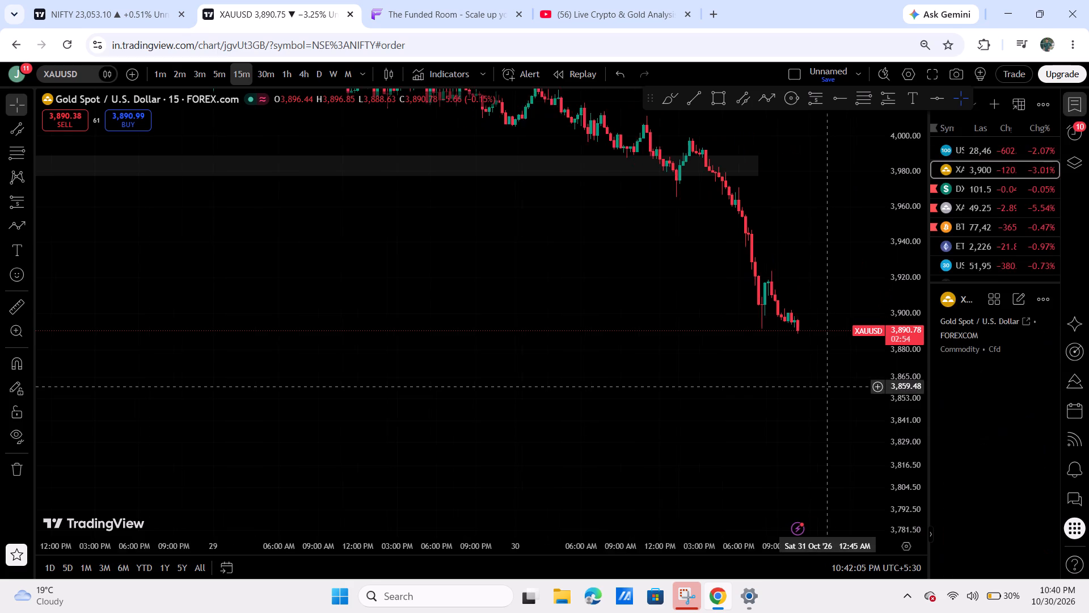
{"action": "scroll", "coordinate": [828, 387], "scroll_direction": "up", "scroll_amount": 3}
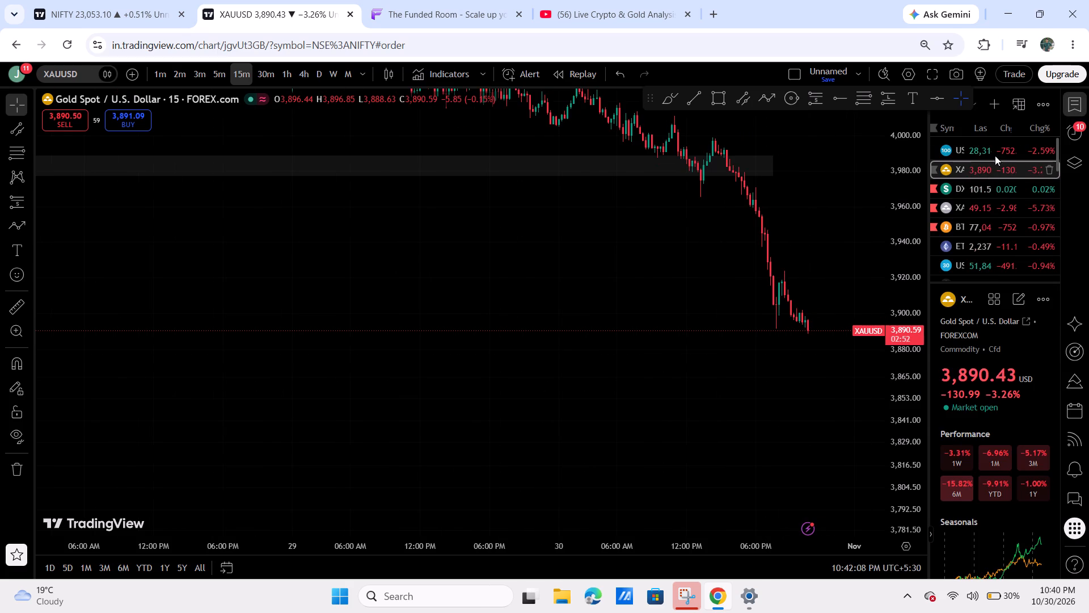
{"action": "left_click", "coordinate": [996, 154]}
Switch the USTEC chart to the 1-hour timeframe and review its decline and existing zones.
{"action": "left_click_drag", "start_coordinate": [797, 299], "coordinate": [653, 180]}
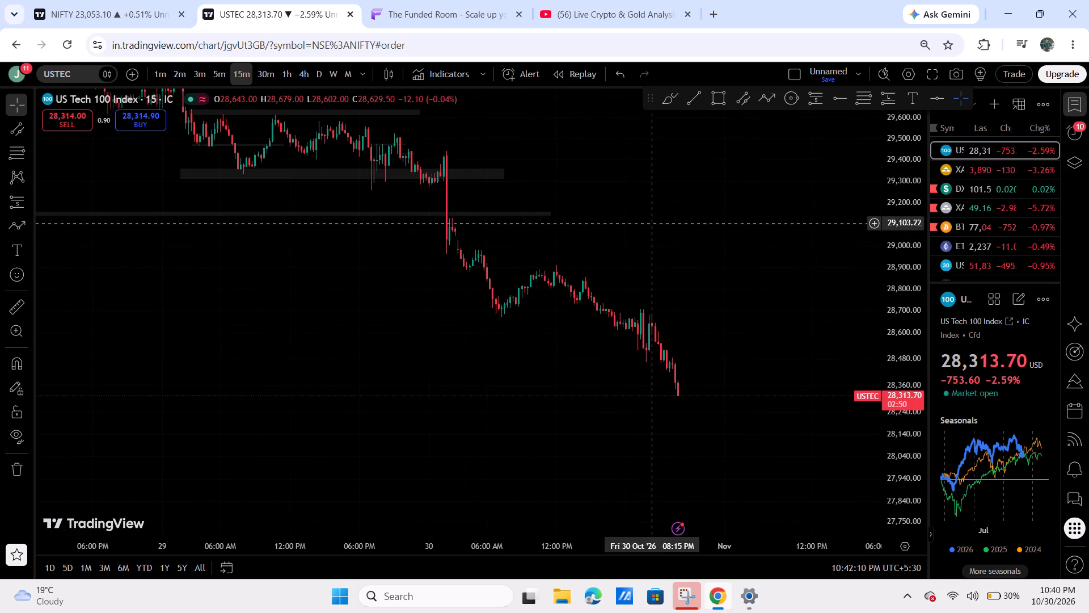
{"action": "left_click", "coordinate": [291, 73]}
{"action": "scroll", "coordinate": [720, 312], "scroll_direction": "up", "scroll_amount": 3}
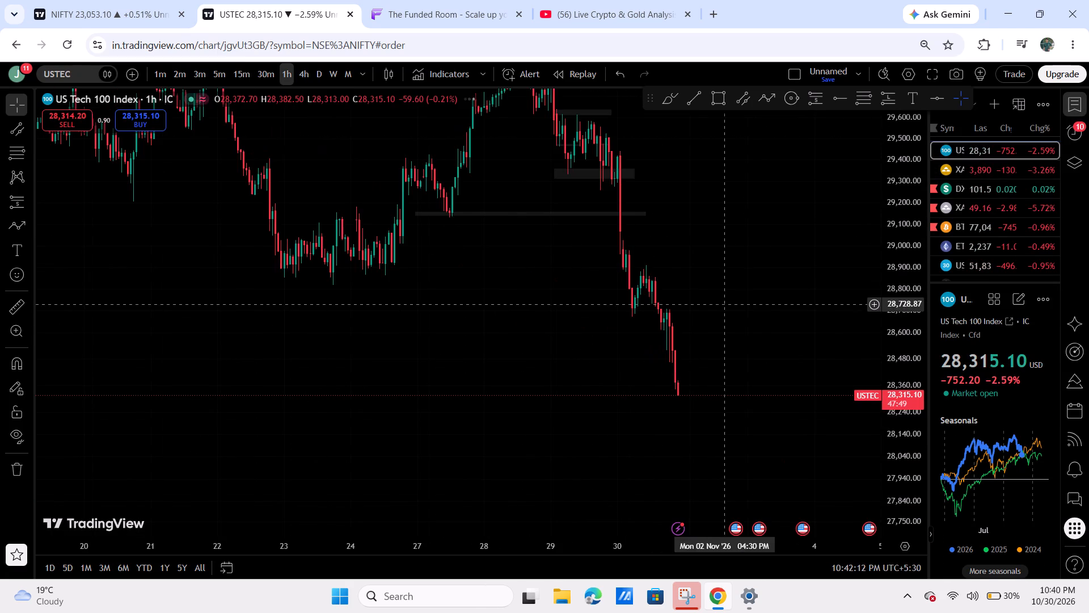
{"action": "scroll", "coordinate": [721, 312], "scroll_direction": "up", "scroll_amount": 2}
{"action": "left_click_drag", "start_coordinate": [615, 301], "coordinate": [785, 303]}
{"action": "scroll", "coordinate": [761, 312], "scroll_direction": "down", "scroll_amount": 5}
{"action": "left_click_drag", "start_coordinate": [650, 317], "coordinate": [576, 324]}
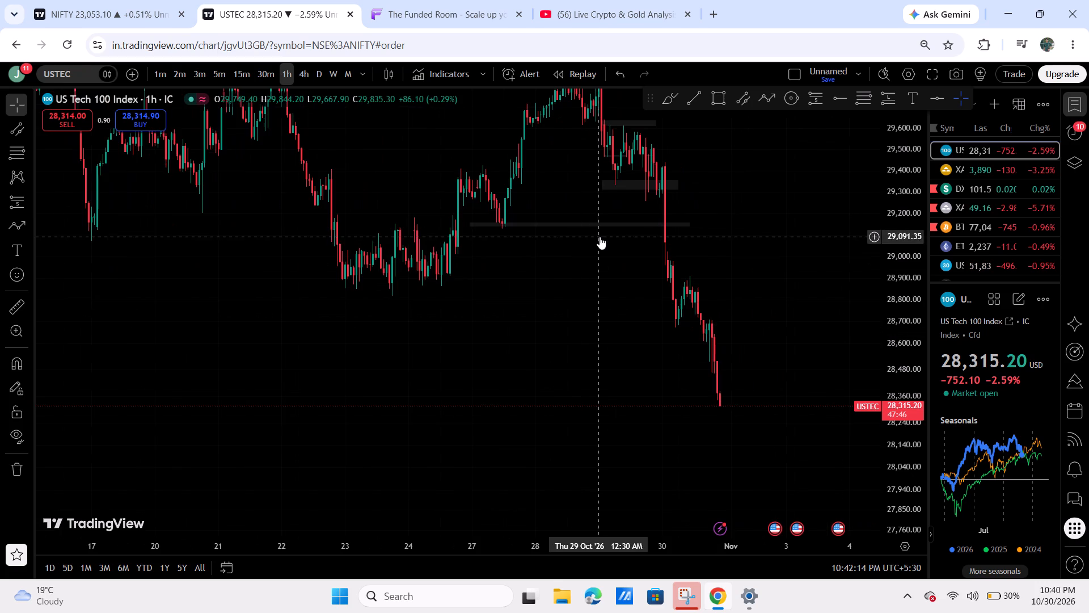
Move USTEC's thin zone from about 29,150 down to the lows near 28,896, deepening it and extending it to 2 Nov.
{"action": "left_click_drag", "start_coordinate": [609, 226], "coordinate": [466, 284]}
{"action": "left_click_drag", "start_coordinate": [432, 284], "coordinate": [434, 286]}
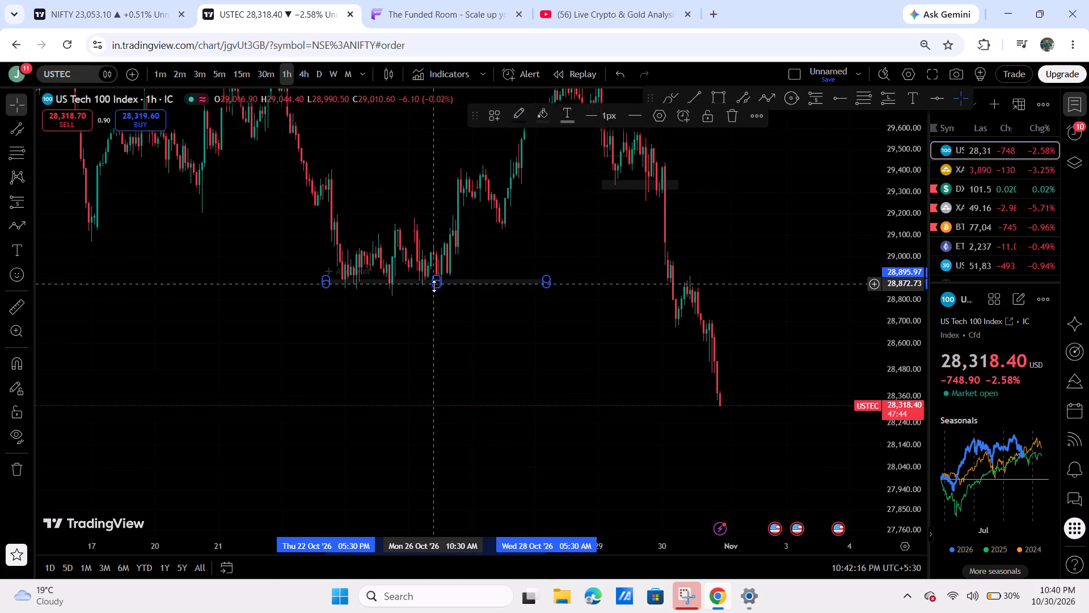
{"action": "left_click_drag", "start_coordinate": [434, 286], "coordinate": [436, 295]}
{"action": "left_click_drag", "start_coordinate": [545, 284], "coordinate": [759, 283]}
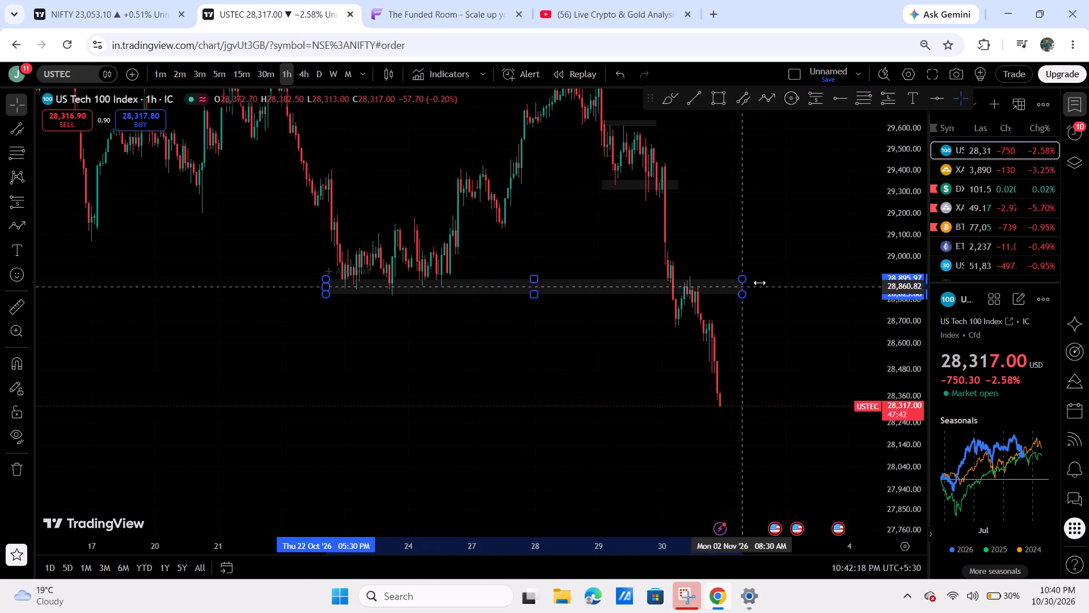
{"action": "left_click_drag", "start_coordinate": [759, 283], "coordinate": [760, 283]}
{"action": "left_click_drag", "start_coordinate": [782, 335], "coordinate": [869, 288]}
{"action": "left_click_drag", "start_coordinate": [911, 381], "coordinate": [895, 239]}
{"action": "scroll", "coordinate": [765, 344], "scroll_direction": "up", "scroll_amount": 11}
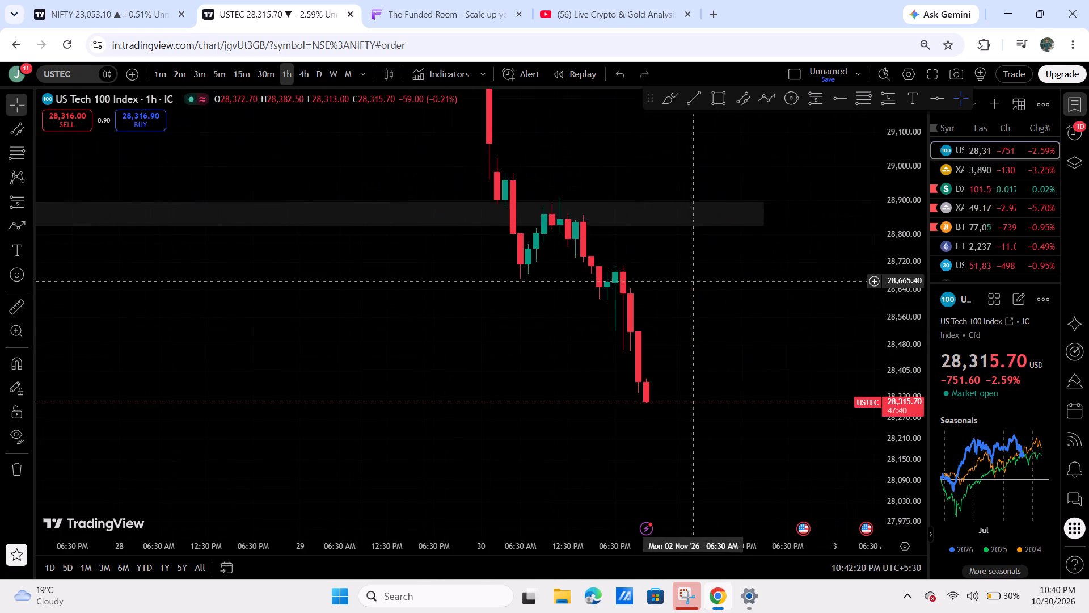
Switch to The Funded Room, load the USTECH100 market and bring the account's positions section into view.
{"action": "left_click", "coordinate": [438, 0]}
{"action": "left_click", "coordinate": [403, 156]}
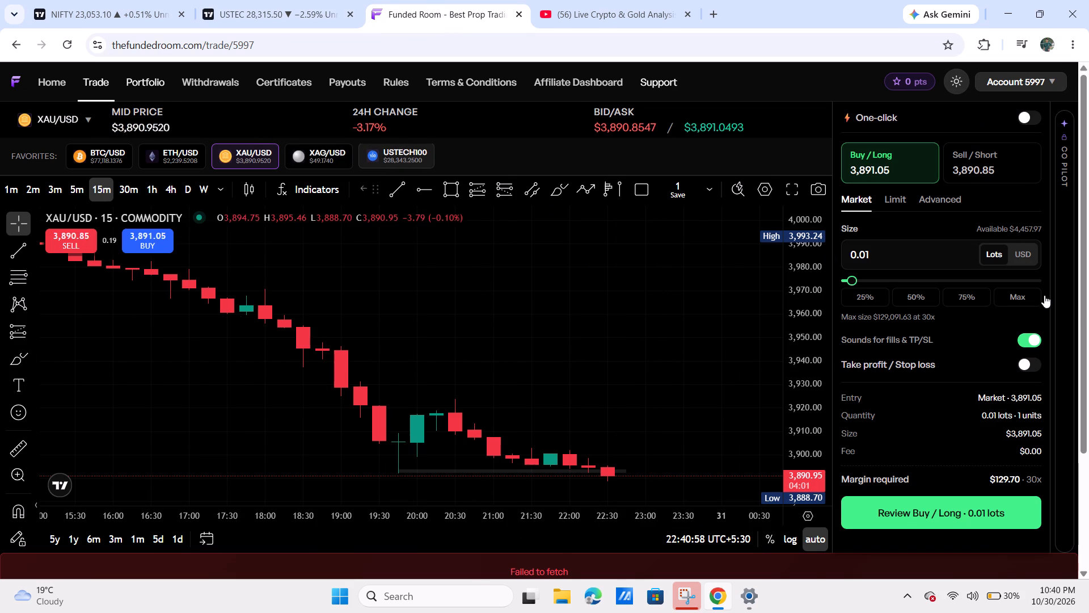
{"action": "scroll", "coordinate": [1052, 333], "scroll_direction": "down", "scroll_amount": 5}
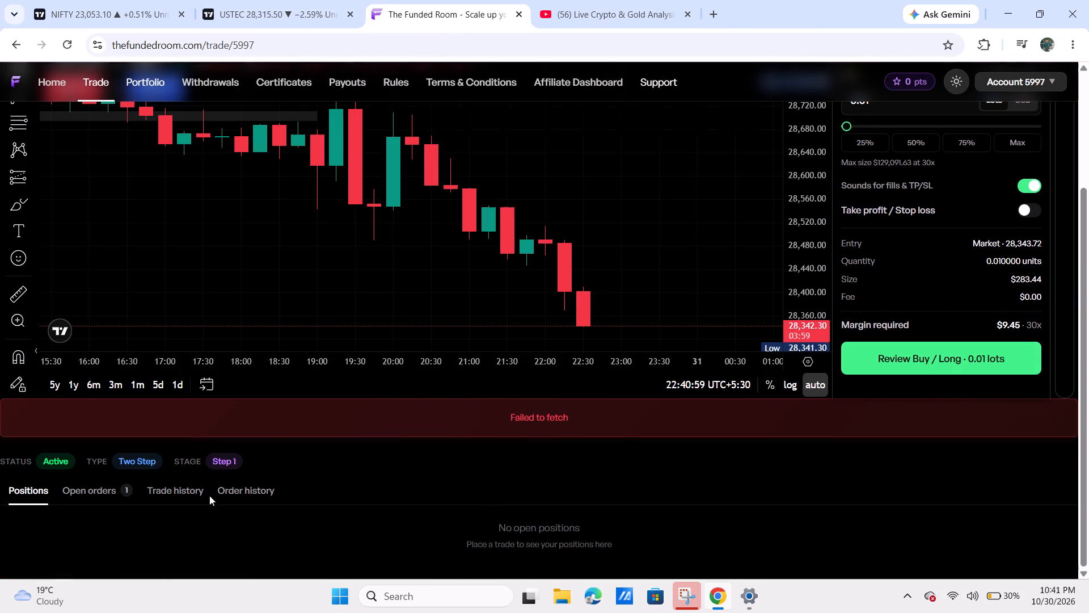
Cancel the open XAU/USD sell limit order for 0.004 lots in the account's open orders.
{"action": "left_click", "coordinate": [193, 494]}
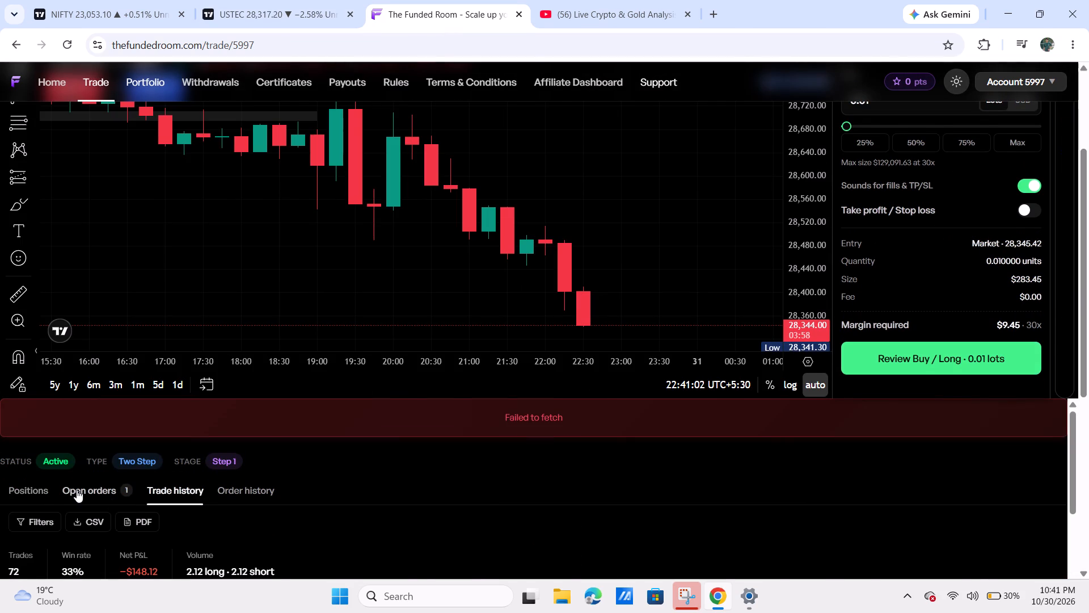
{"action": "left_click", "coordinate": [77, 490]}
{"action": "scroll", "coordinate": [268, 484], "scroll_direction": "down", "scroll_amount": 5}
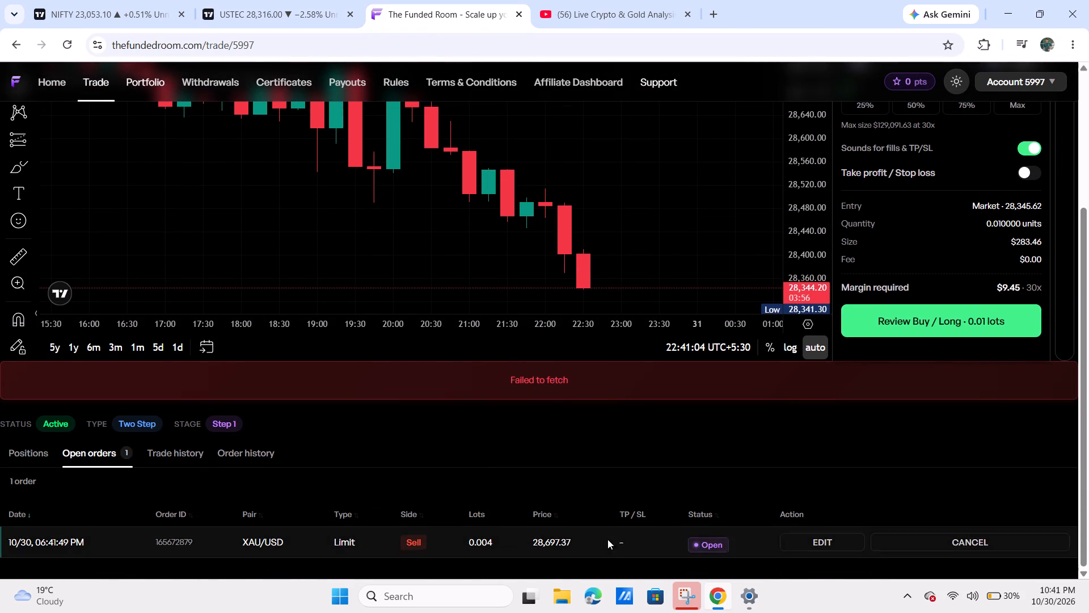
{"action": "left_click", "coordinate": [947, 534]}
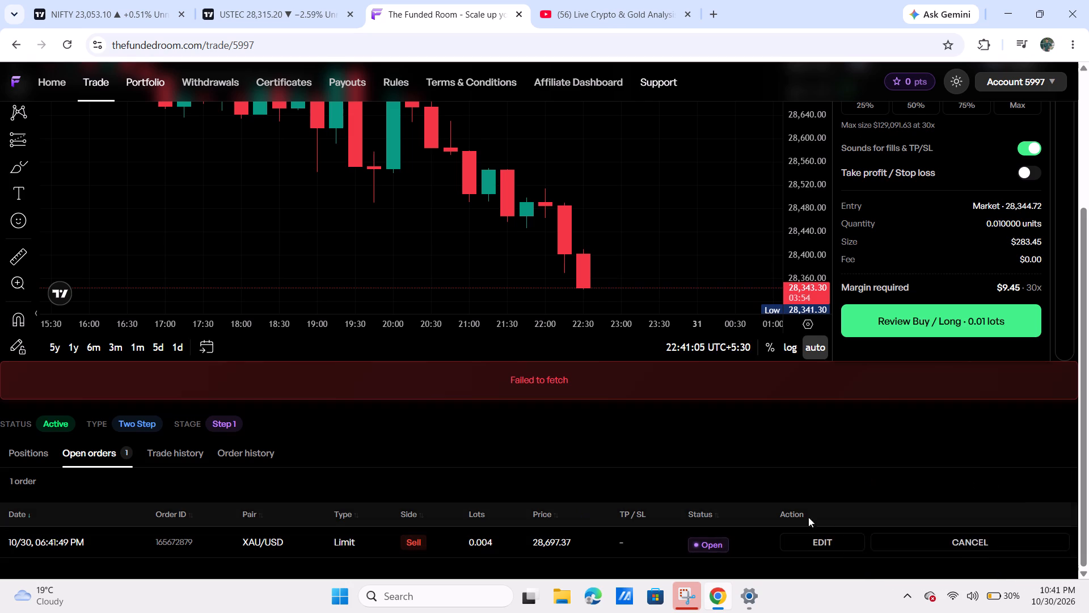
Open the trade history and expand the most recent US100/USD short trade to show its fills.
{"action": "left_click", "coordinate": [185, 451]}
{"action": "scroll", "coordinate": [440, 490], "scroll_direction": "down", "scroll_amount": 2}
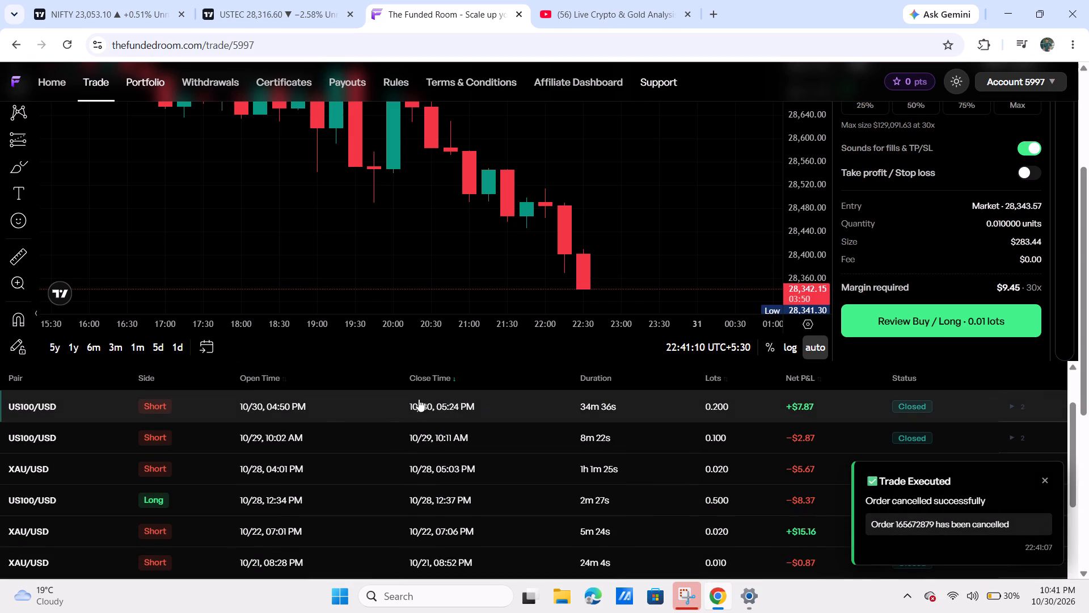
{"action": "left_click", "coordinate": [787, 417]}
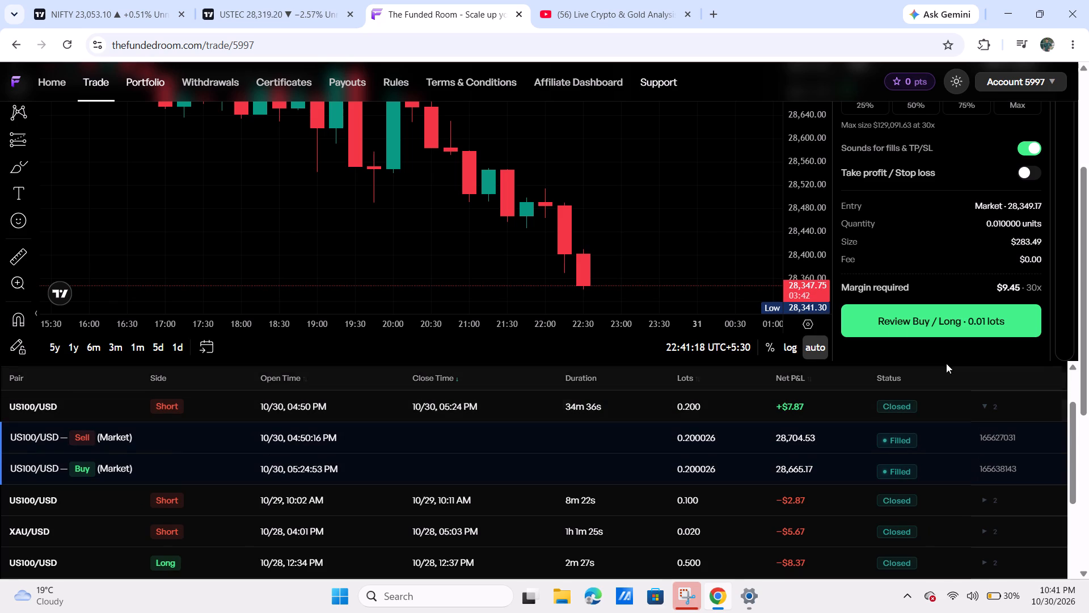
Measure the 30 Oct evening decline on the 15-minute USTECH100 chart from about 28,706 down to about 28,353.
{"action": "left_click_drag", "start_coordinate": [731, 229], "coordinate": [727, 188]}
{"action": "scroll", "coordinate": [727, 188], "scroll_direction": "down", "scroll_amount": 7}
{"action": "left_click_drag", "start_coordinate": [834, 177], "coordinate": [806, 236]}
{"action": "scroll", "coordinate": [688, 233], "scroll_direction": "down", "scroll_amount": 5}
{"action": "left_click_drag", "start_coordinate": [723, 213], "coordinate": [627, 222]}
{"action": "left_click_drag", "start_coordinate": [600, 217], "coordinate": [599, 270]}
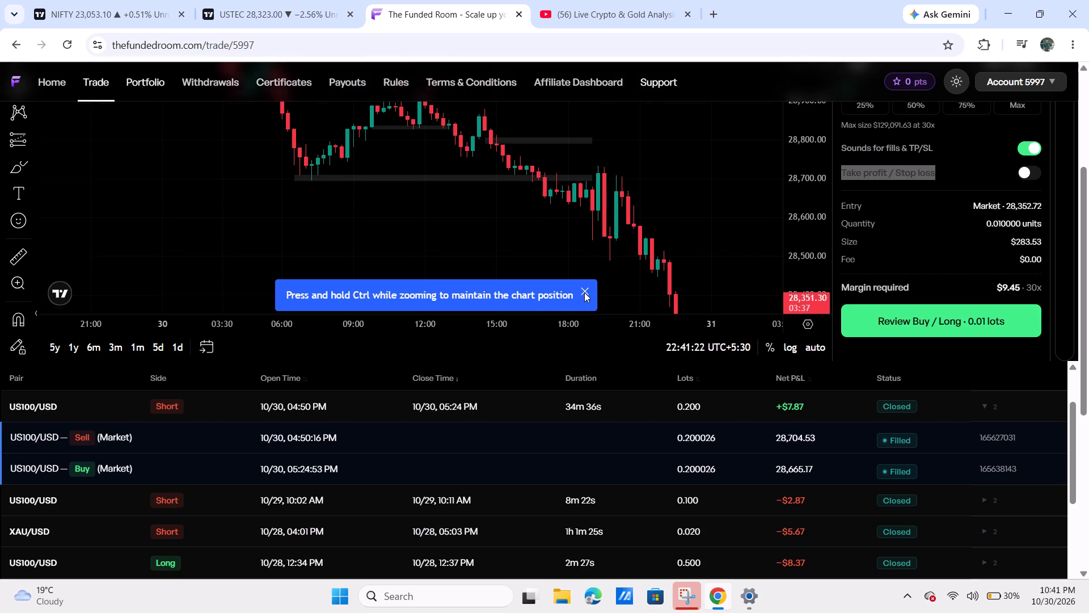
{"action": "left_click", "coordinate": [584, 291]}
{"action": "left_click_drag", "start_coordinate": [630, 251], "coordinate": [594, 238]}
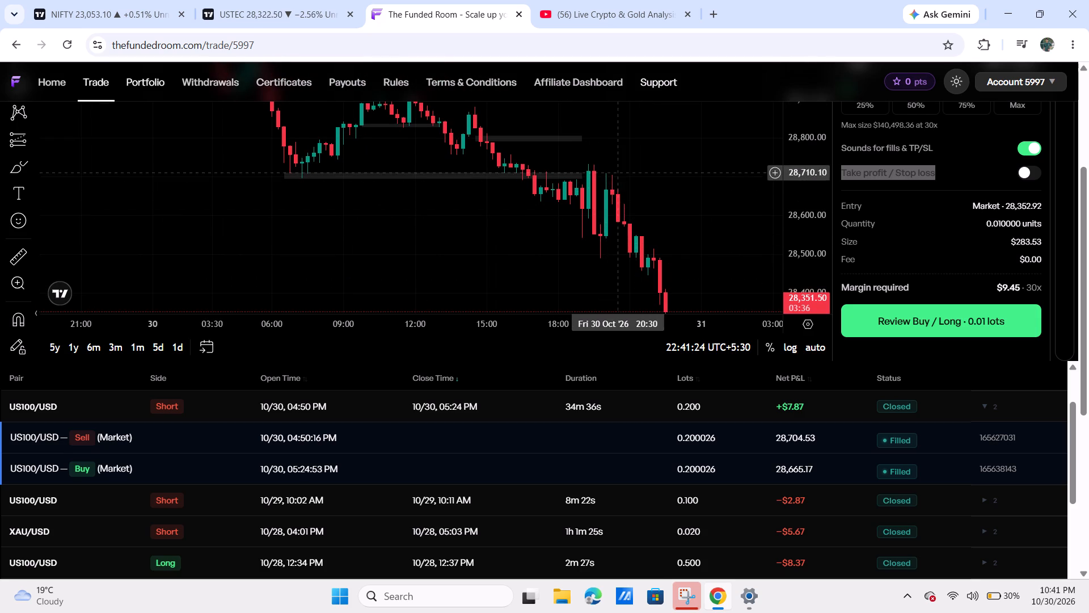
{"action": "left_click_drag", "start_coordinate": [640, 194], "coordinate": [577, 136]}
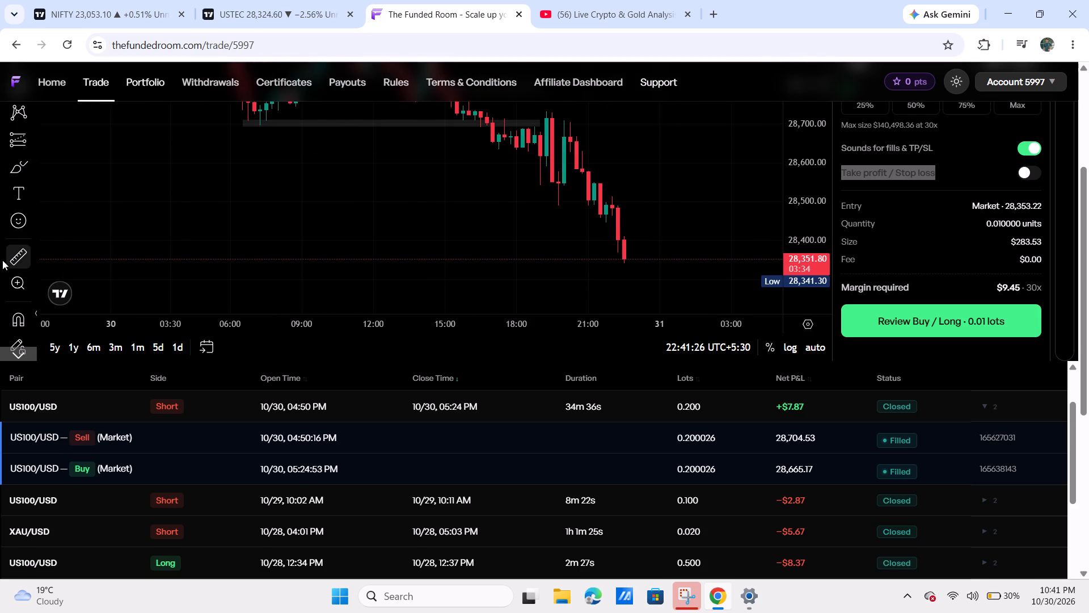
{"action": "left_click", "coordinate": [2, 260]}
{"action": "left_click", "coordinate": [564, 121]}
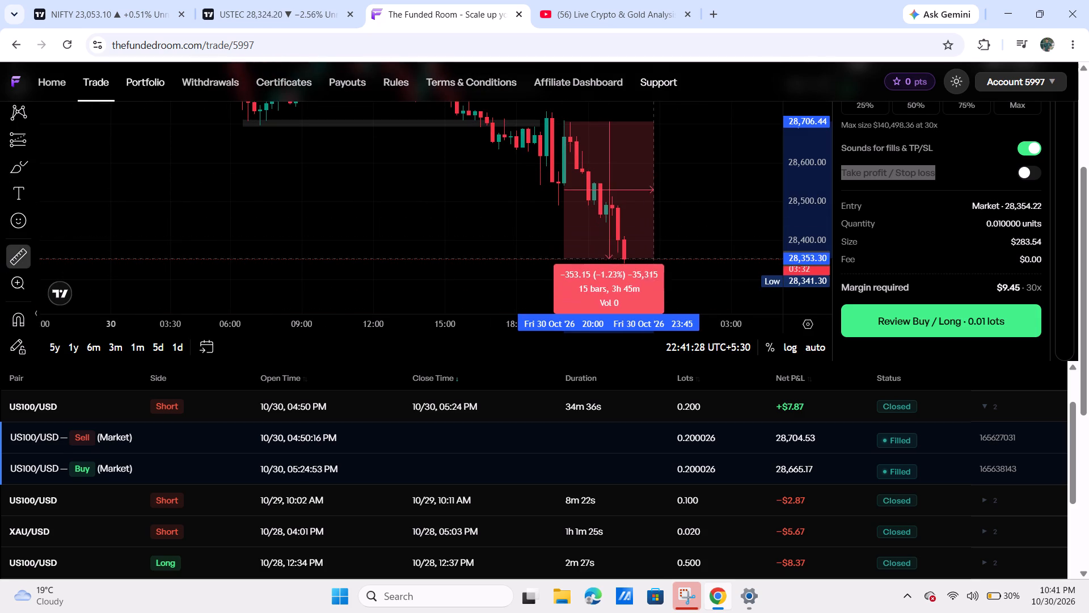
{"action": "left_click", "coordinate": [653, 267]}
{"action": "left_click", "coordinate": [676, 253]}
Return to the full USTECH100 chart and switch it to the 5-minute timeframe.
{"action": "scroll", "coordinate": [1088, 339], "scroll_direction": "up", "scroll_amount": 6}
{"action": "left_click_drag", "start_coordinate": [702, 335], "coordinate": [736, 292]}
{"action": "left_click_drag", "start_coordinate": [542, 308], "coordinate": [480, 330]}
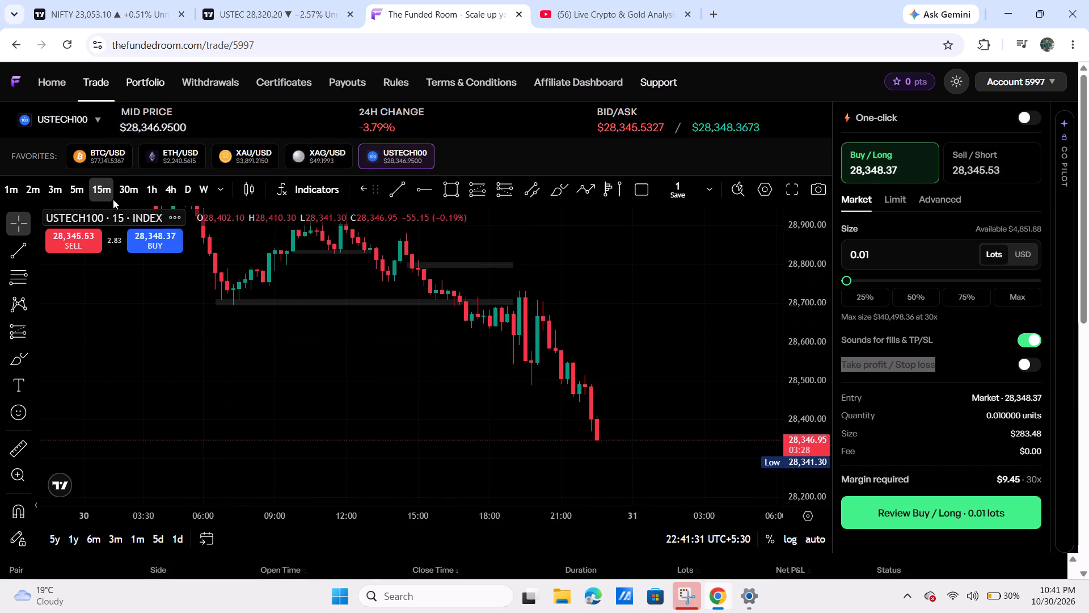
{"action": "left_click", "coordinate": [79, 188]}
{"action": "scroll", "coordinate": [512, 344], "scroll_direction": "down", "scroll_amount": 3}
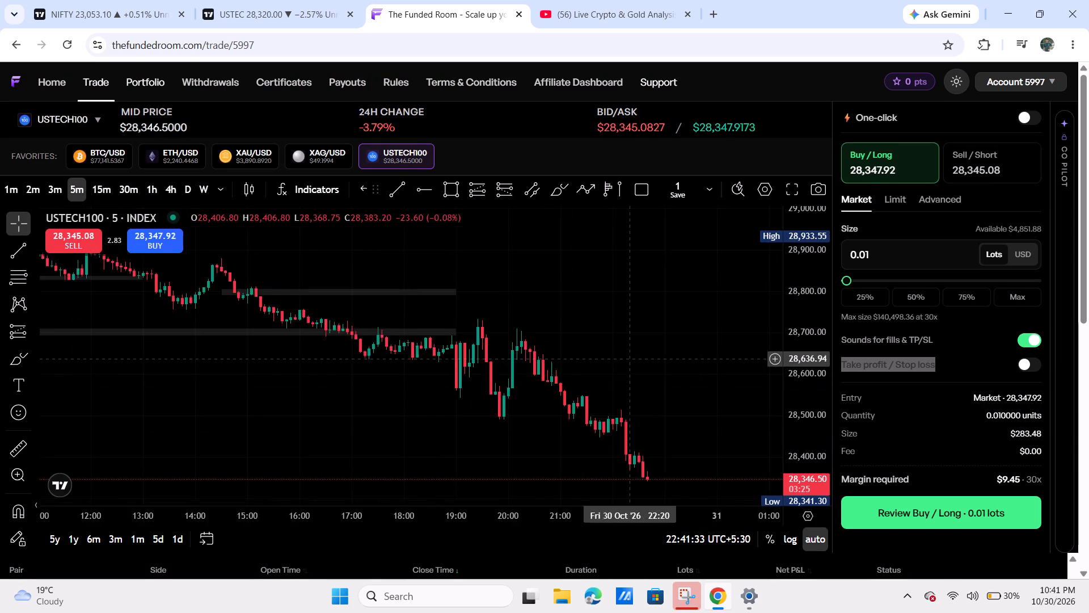
Extend the grey zone near 28,700 on the USTECH100 chart to about 21:00 on 30 Oct.
{"action": "scroll", "coordinate": [652, 358], "scroll_direction": "down", "scroll_amount": 2}
{"action": "left_click_drag", "start_coordinate": [674, 360], "coordinate": [746, 358]}
{"action": "left_click_drag", "start_coordinate": [814, 415], "coordinate": [791, 281]}
{"action": "scroll", "coordinate": [671, 328], "scroll_direction": "down", "scroll_amount": 4}
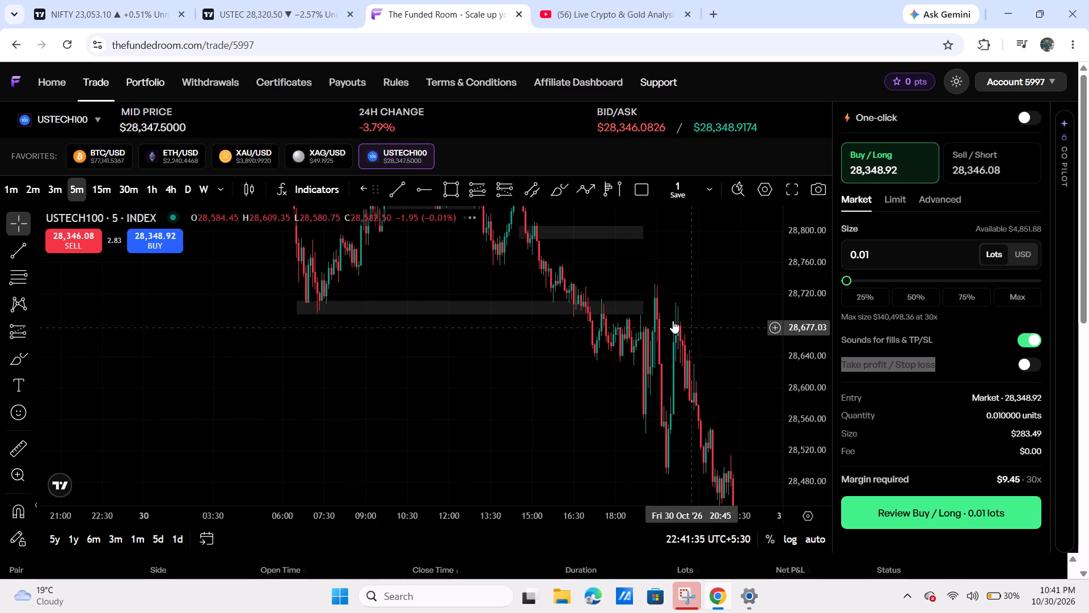
{"action": "left_click_drag", "start_coordinate": [642, 307], "coordinate": [700, 307]}
{"action": "left_click_drag", "start_coordinate": [742, 343], "coordinate": [728, 288]}
Set up a USTECH100 sell limit order with a size of 0.1 lots.
{"action": "left_click", "coordinate": [906, 194]}
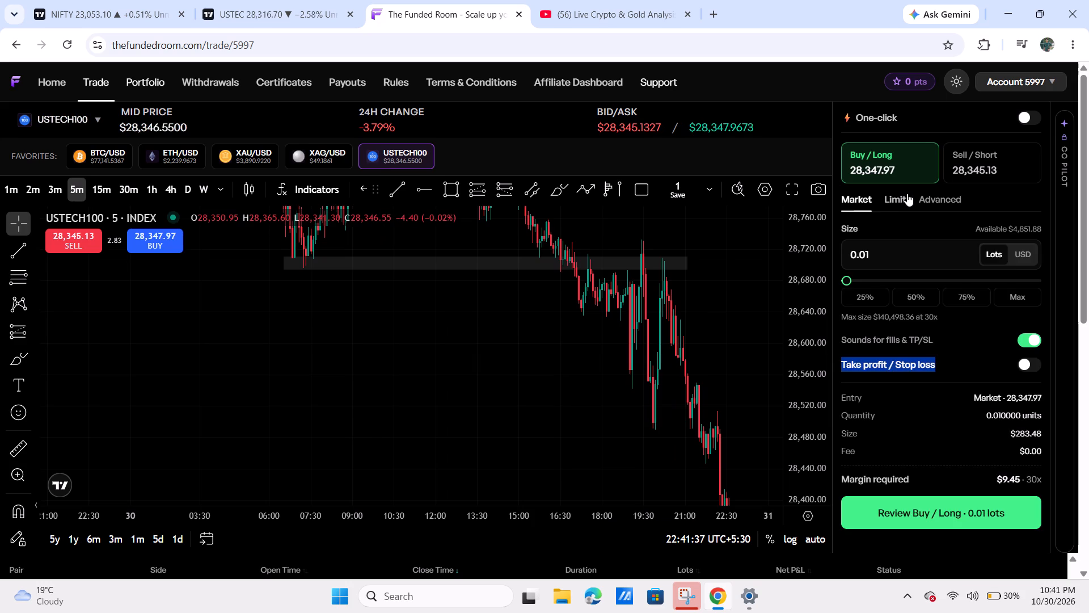
{"action": "left_click", "coordinate": [969, 170]}
{"action": "left_click", "coordinate": [897, 333]}
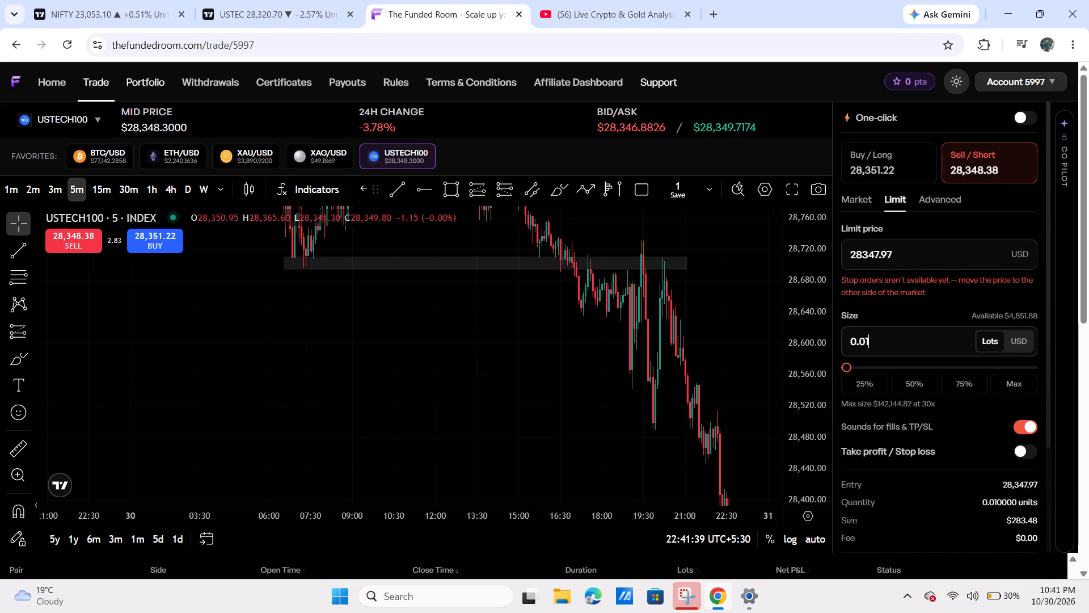
{"action": "key", "text": "BackSpace"}
{"action": "left_click", "coordinate": [882, 330]}
{"action": "key", "text": "BackSpace"}
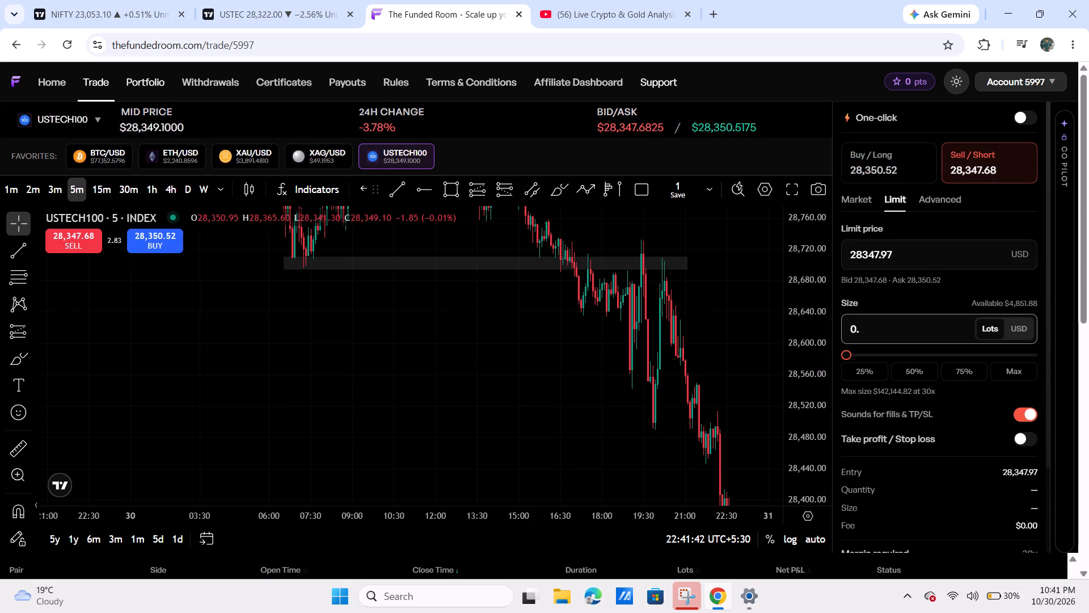
{"action": "key", "text": "1"}
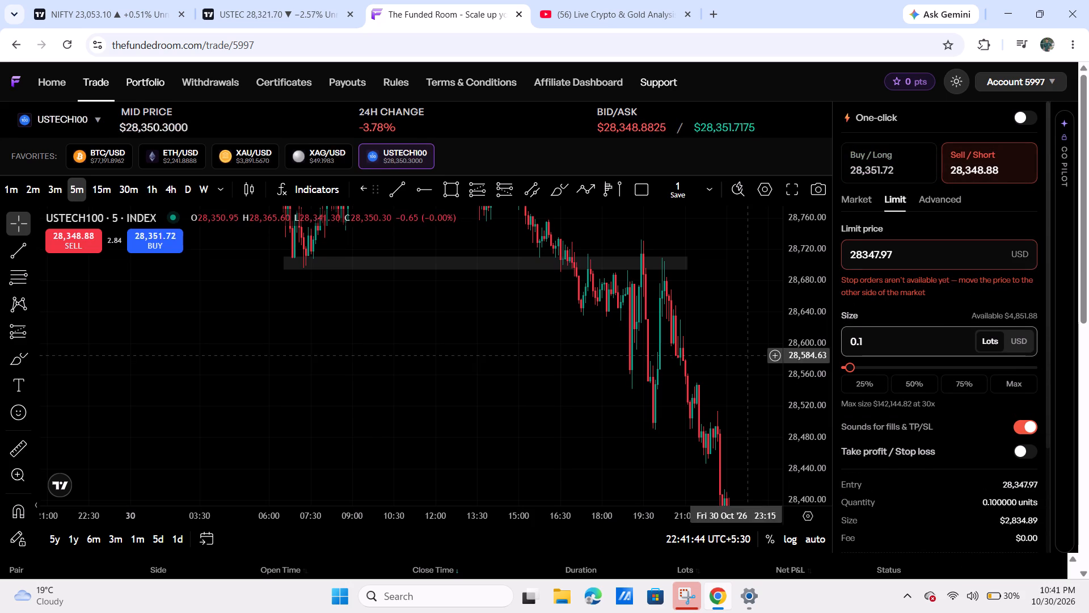
Move the draft sell order's entry line up to 28,687.04, just below the extended zone.
{"action": "left_click_drag", "start_coordinate": [727, 338], "coordinate": [626, 315]}
{"action": "scroll", "coordinate": [651, 351], "scroll_direction": "up", "scroll_amount": 5}
{"action": "left_click_drag", "start_coordinate": [797, 279], "coordinate": [775, 356]}
{"action": "left_click_drag", "start_coordinate": [710, 362], "coordinate": [749, 362]}
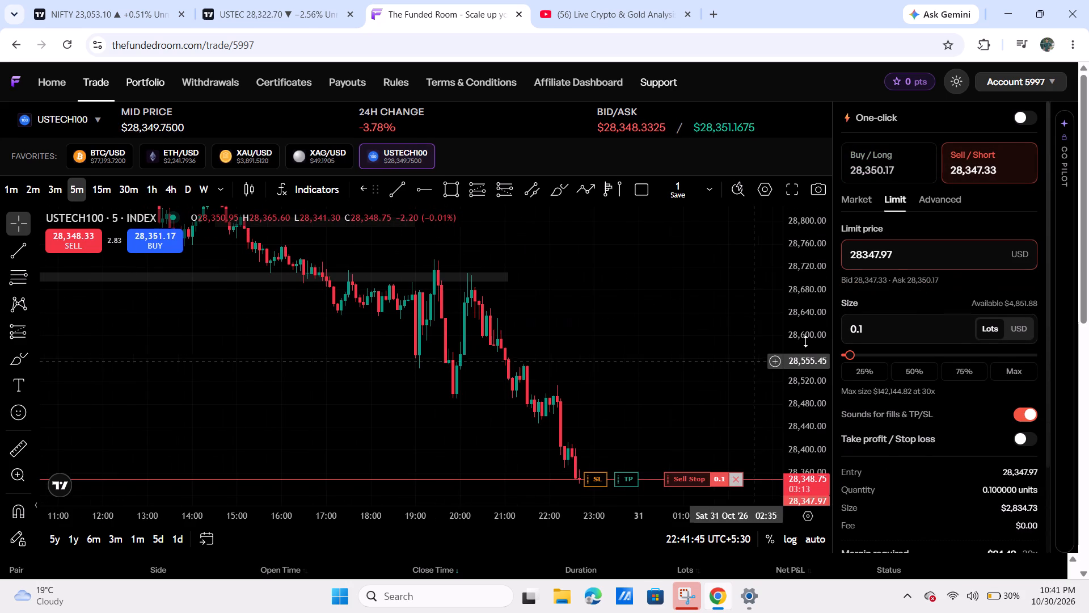
{"action": "left_click_drag", "start_coordinate": [691, 477], "coordinate": [693, 468]}
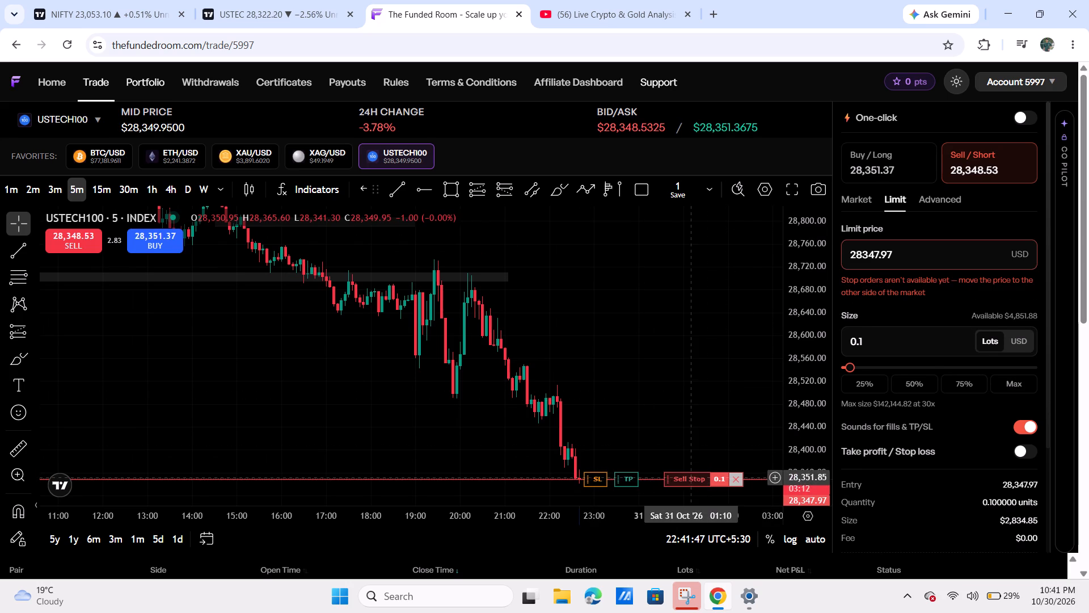
{"action": "left_click_drag", "start_coordinate": [693, 468], "coordinate": [731, 285]}
{"action": "left_click_drag", "start_coordinate": [686, 364], "coordinate": [748, 358]}
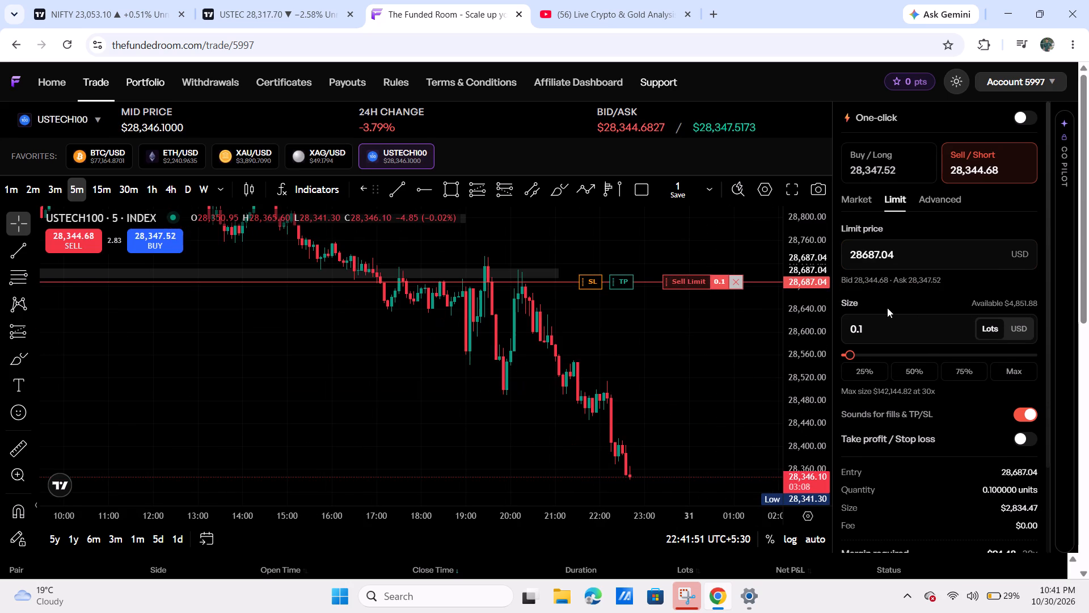
Review the sell limit order summary against the recent closed trades, then examine the chart around the entry.
{"action": "scroll", "coordinate": [918, 350], "scroll_direction": "down", "scroll_amount": 2}
{"action": "scroll", "coordinate": [817, 500], "scroll_direction": "down", "scroll_amount": 2}
{"action": "scroll", "coordinate": [741, 524], "scroll_direction": "down", "scroll_amount": 3}
{"action": "scroll", "coordinate": [875, 523], "scroll_direction": "down", "scroll_amount": 4}
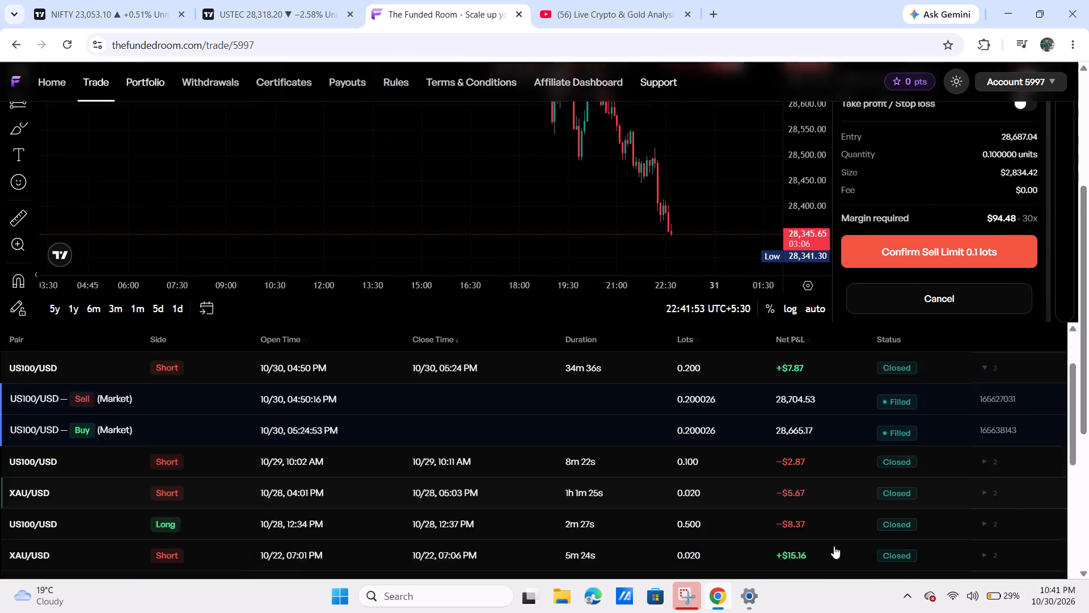
{"action": "scroll", "coordinate": [796, 543], "scroll_direction": "up", "scroll_amount": 1}
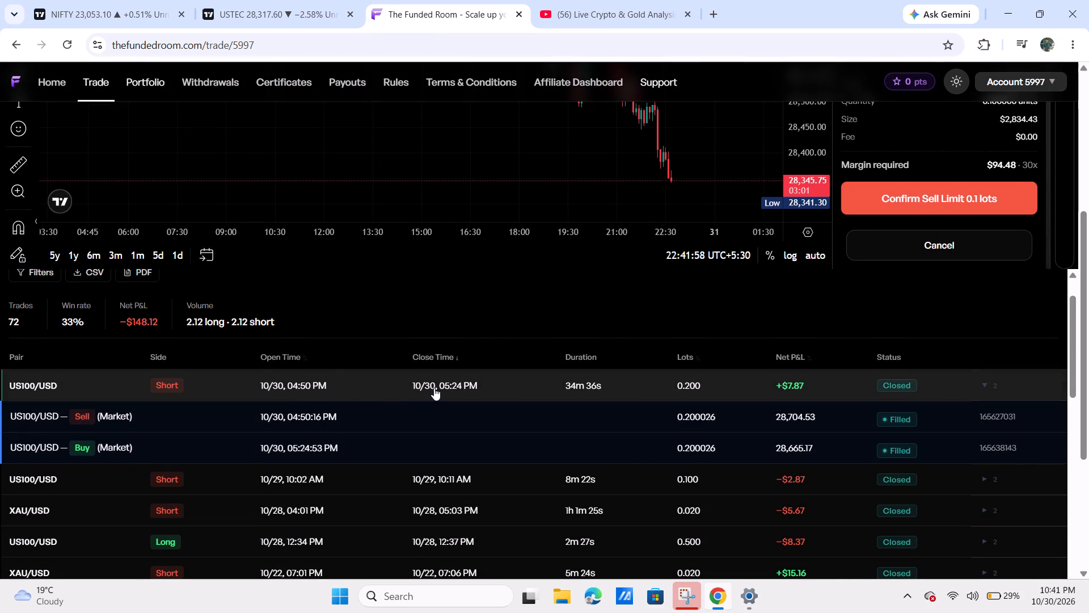
{"action": "scroll", "coordinate": [960, 231], "scroll_direction": "up", "scroll_amount": 7}
{"action": "scroll", "coordinate": [1010, 279], "scroll_direction": "up", "scroll_amount": 9}
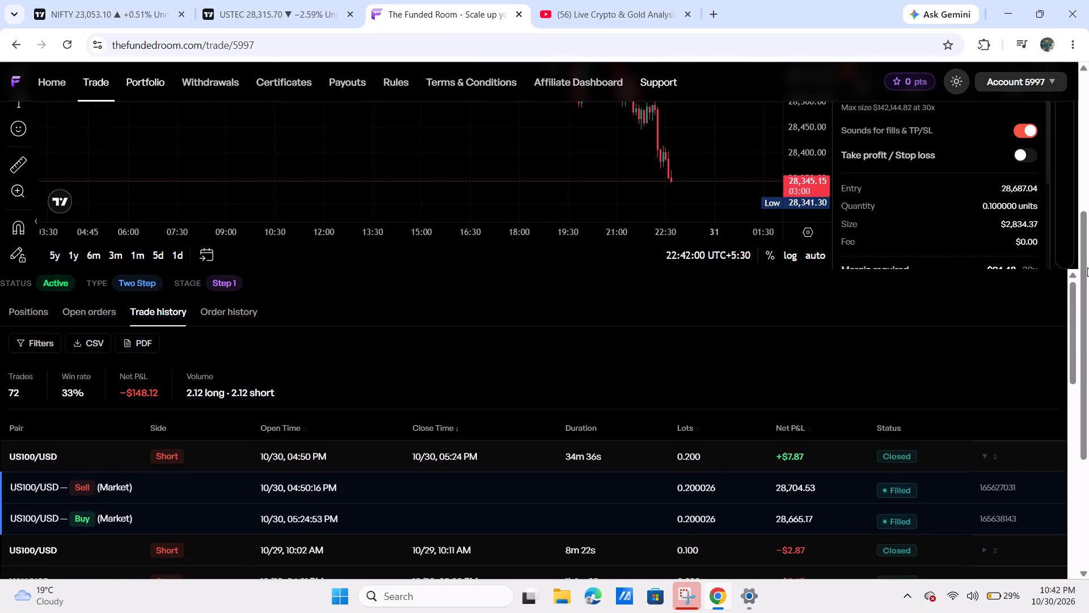
{"action": "scroll", "coordinate": [1087, 267], "scroll_direction": "up", "scroll_amount": 3}
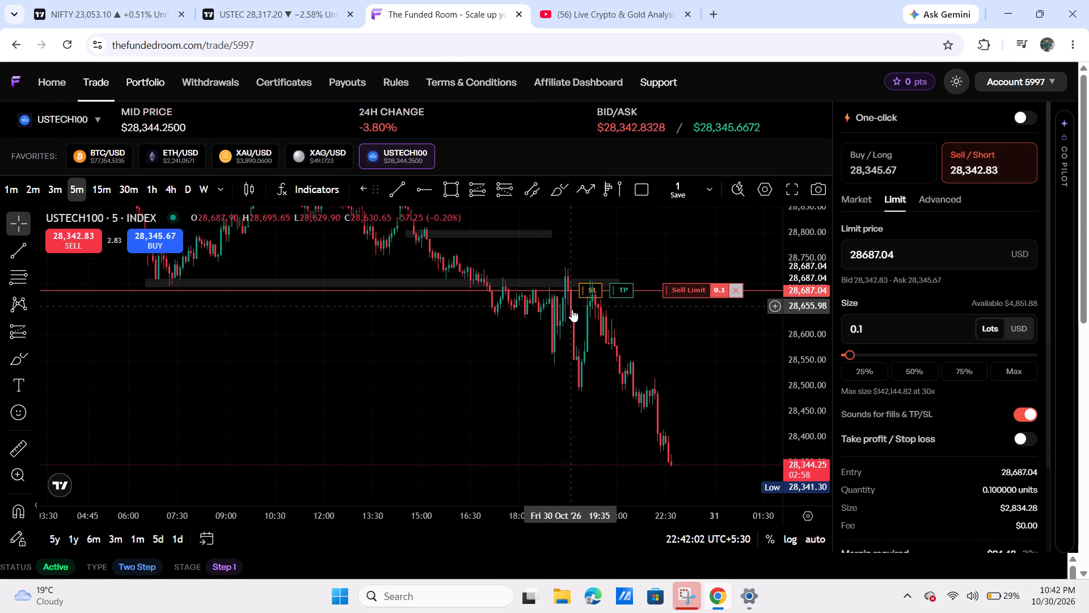
{"action": "scroll", "coordinate": [572, 310], "scroll_direction": "up", "scroll_amount": 7}
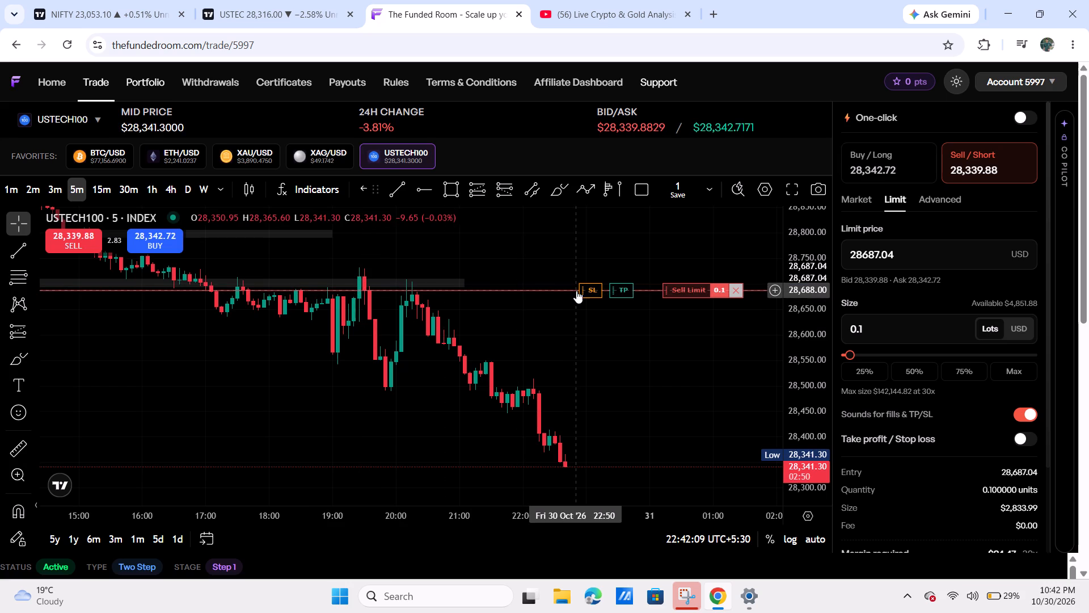
Add a stop loss at 28,736.74 and a take profit at 28,344.04 to the draft sell limit order.
{"action": "left_click_drag", "start_coordinate": [585, 293], "coordinate": [592, 267]}
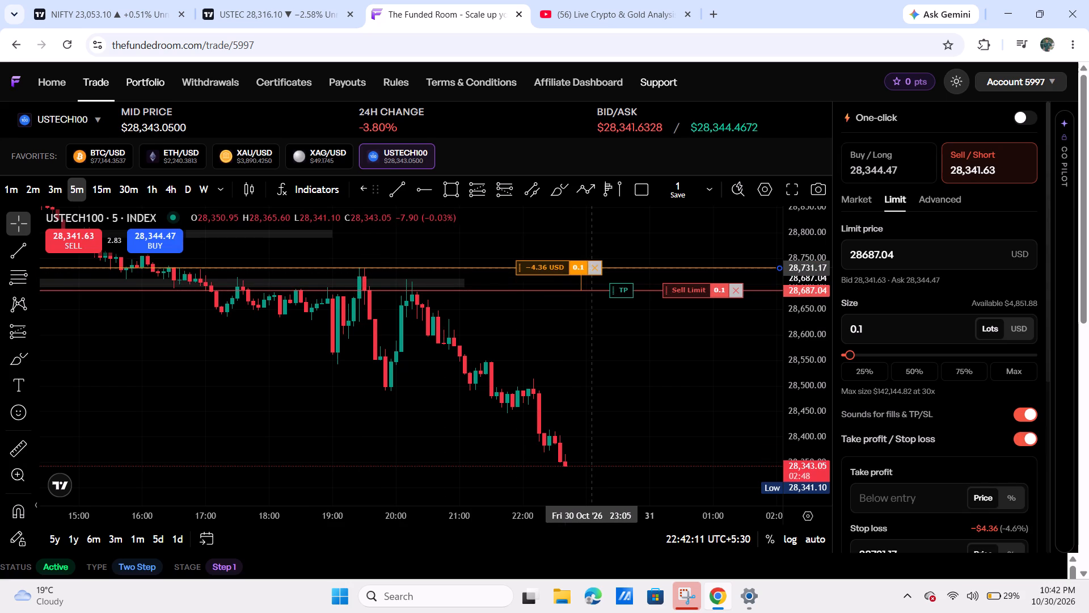
{"action": "left_click_drag", "start_coordinate": [592, 267], "coordinate": [593, 265]}
{"action": "left_click_drag", "start_coordinate": [625, 295], "coordinate": [624, 329]}
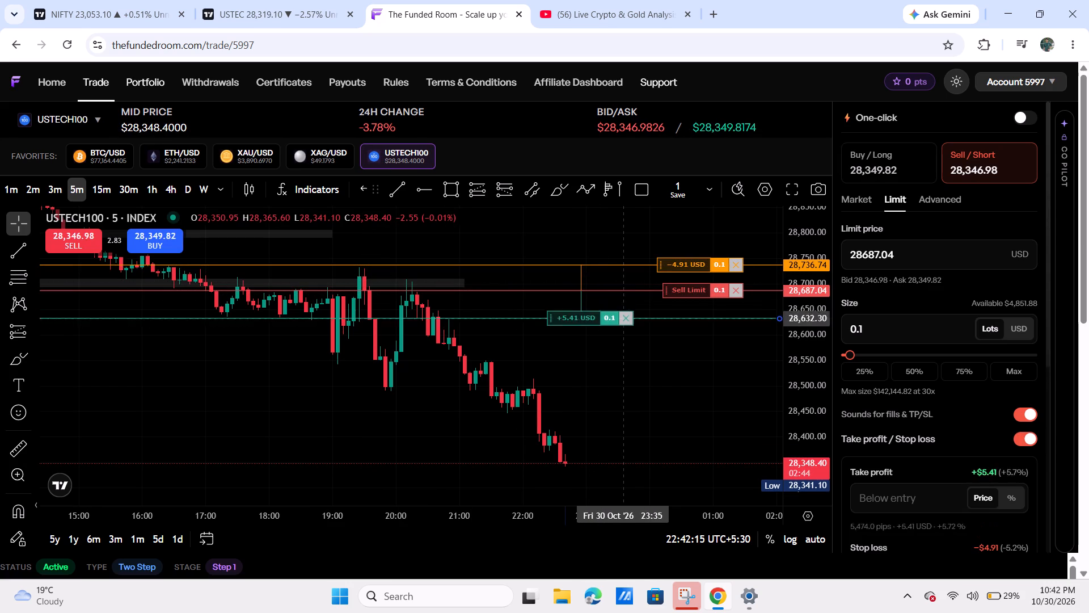
{"action": "left_click_drag", "start_coordinate": [624, 329], "coordinate": [690, 465]}
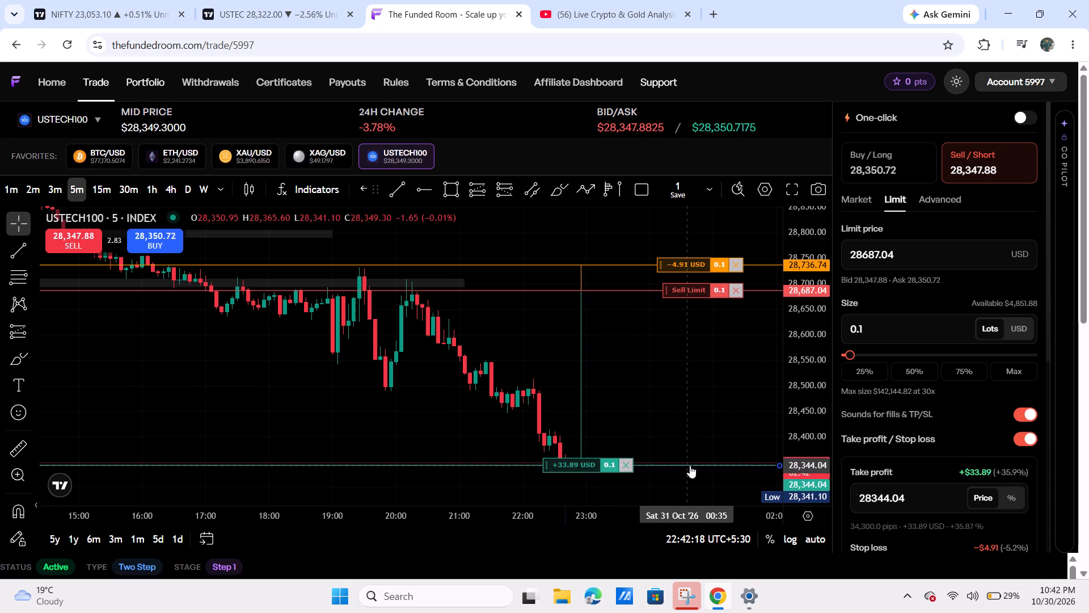
{"action": "left_click_drag", "start_coordinate": [690, 465], "coordinate": [689, 465]}
Set the draft sell limit order's size to 1 lot.
{"action": "left_click_drag", "start_coordinate": [693, 410], "coordinate": [673, 340]}
{"action": "scroll", "coordinate": [692, 346], "scroll_direction": "down", "scroll_amount": 2}
{"action": "left_click_drag", "start_coordinate": [807, 332], "coordinate": [791, 384]}
{"action": "left_click_drag", "start_coordinate": [749, 345], "coordinate": [737, 352]}
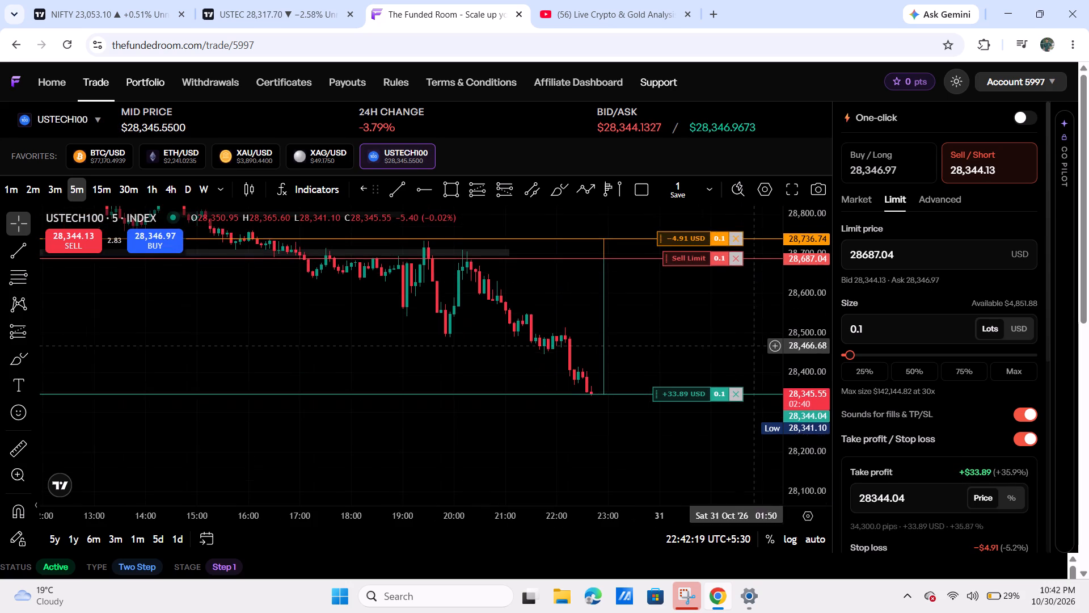
{"action": "left_click_drag", "start_coordinate": [737, 352], "coordinate": [721, 386]}
{"action": "left_click", "coordinate": [866, 335]}
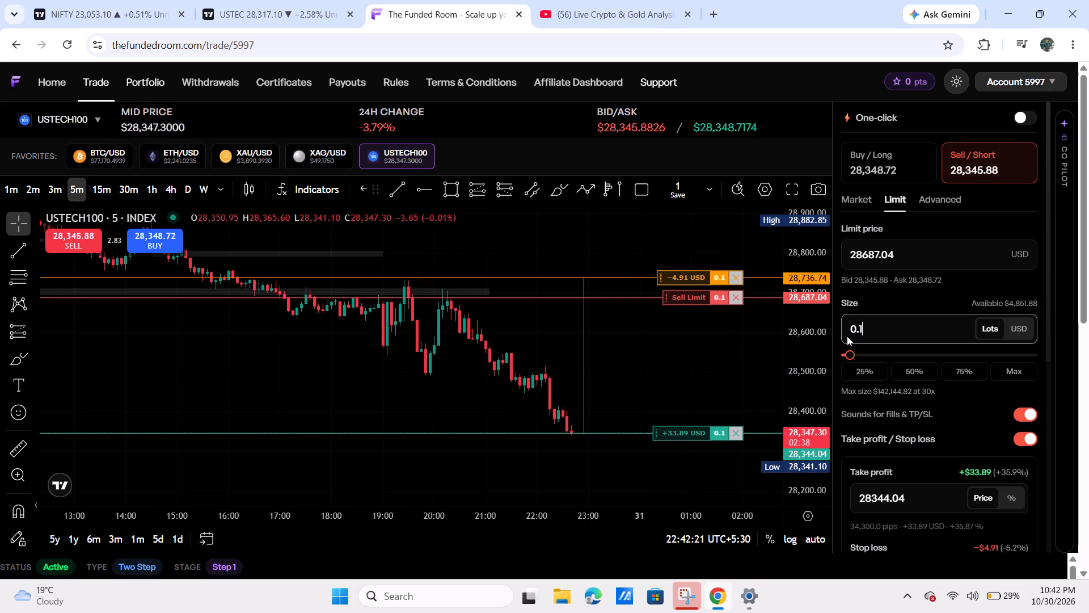
{"action": "key", "text": "BackSpace"}
{"action": "key", "text": "BackSpace"}
{"action": "key", "text": "1"}
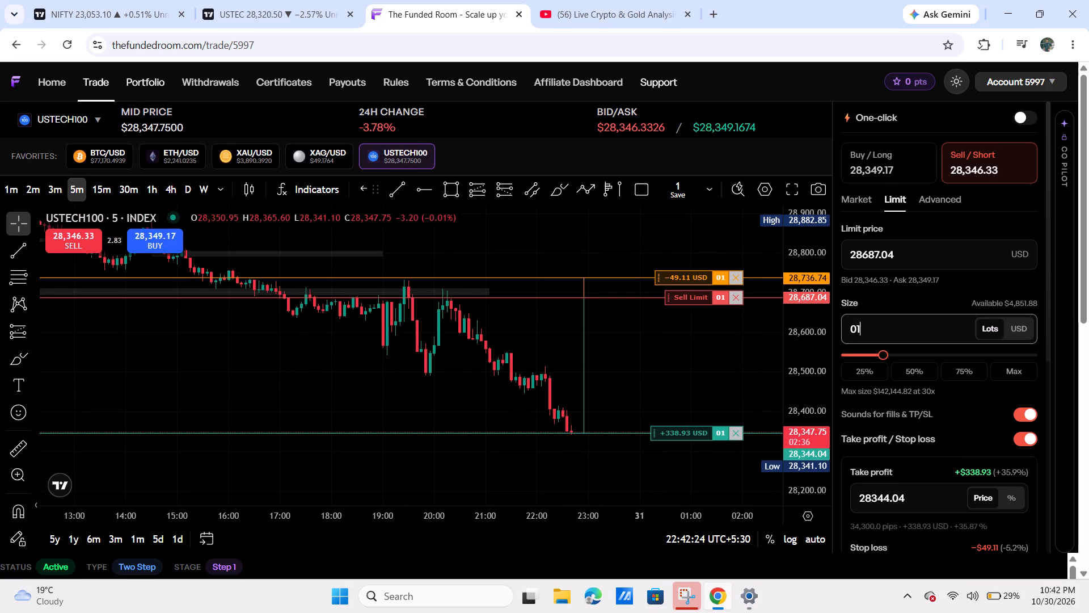
Lower the draft order's take profit to 28,307.29.
{"action": "left_click_drag", "start_coordinate": [682, 385], "coordinate": [547, 358]}
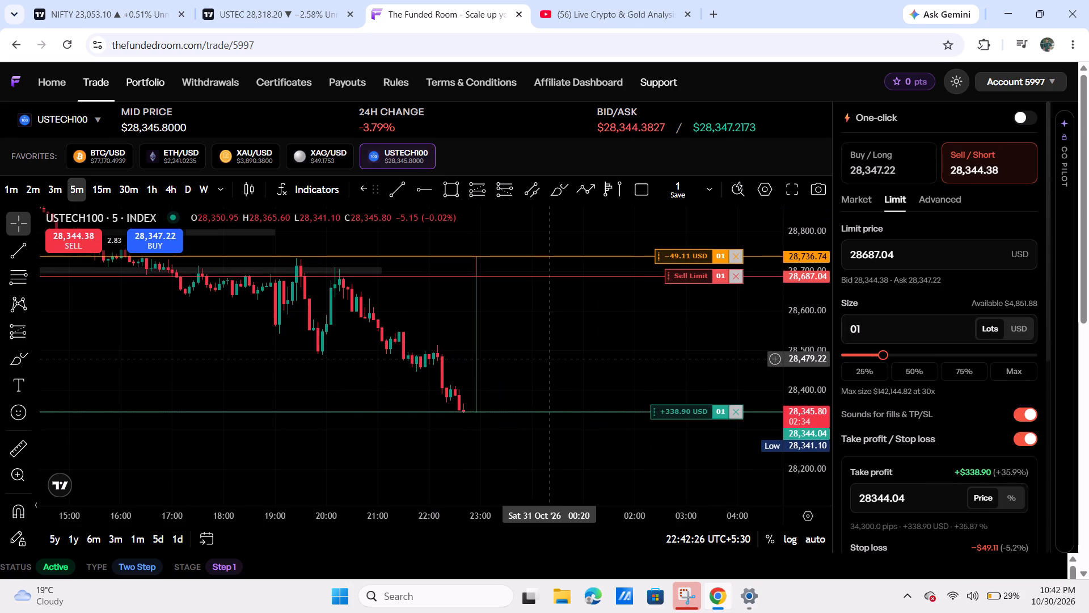
{"action": "left_click_drag", "start_coordinate": [660, 413], "coordinate": [662, 427]}
{"action": "left_click_drag", "start_coordinate": [674, 397], "coordinate": [724, 384]}
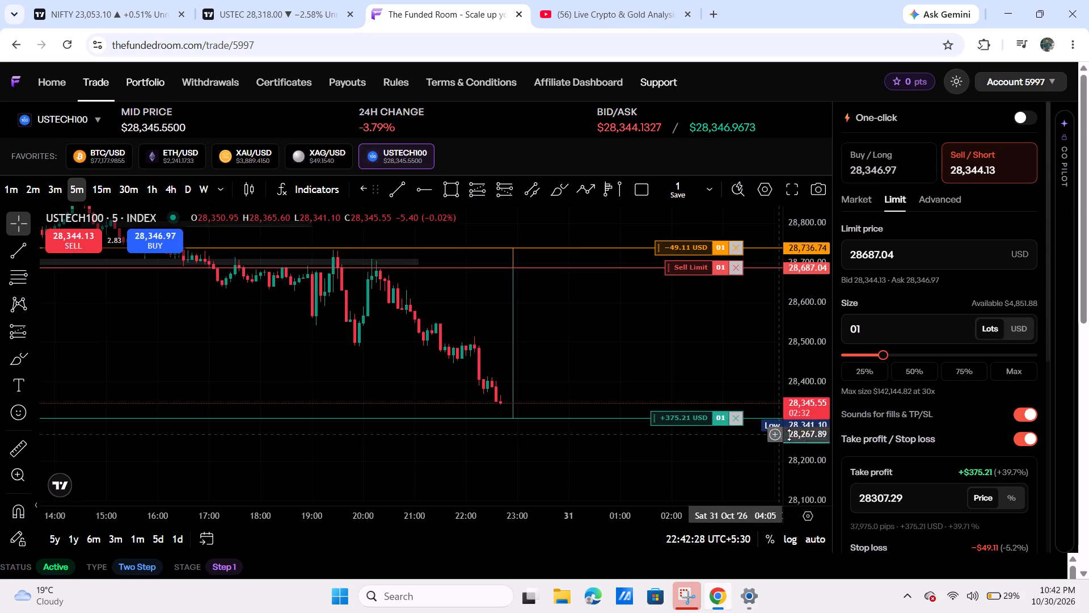
Remove the draft sell limit order with its stop loss and take profit from the USTECH100 chart.
{"action": "left_click_drag", "start_coordinate": [797, 426], "coordinate": [774, 402]}
{"action": "scroll", "coordinate": [697, 371], "scroll_direction": "down", "scroll_amount": 2}
{"action": "left_click_drag", "start_coordinate": [711, 337], "coordinate": [729, 426]}
{"action": "double_click", "coordinate": [729, 426]}
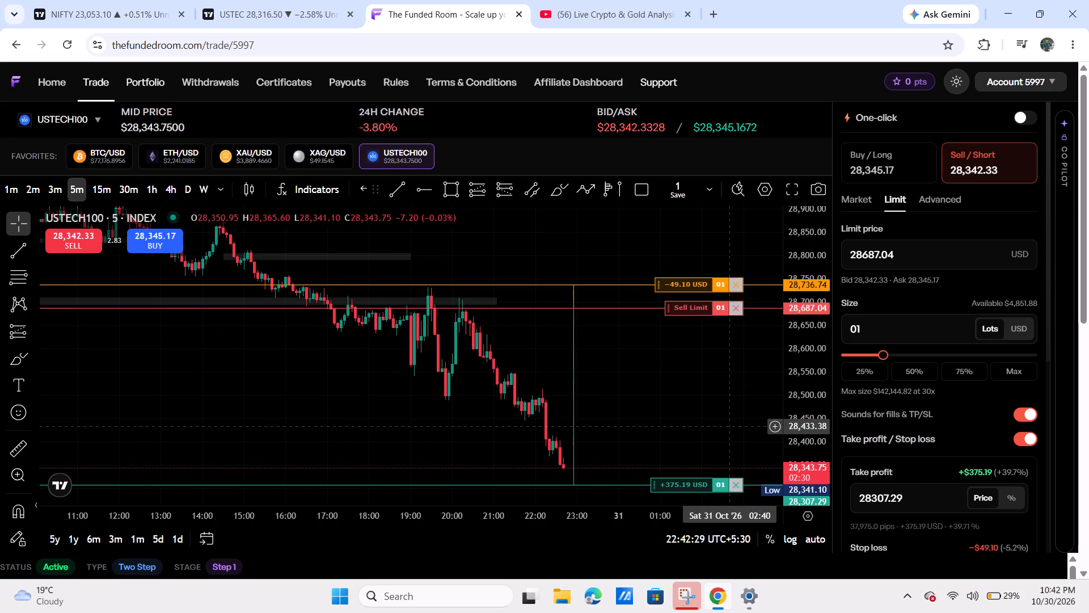
{"action": "left_click_drag", "start_coordinate": [727, 410], "coordinate": [668, 401]}
{"action": "left_click", "coordinate": [497, 427]}
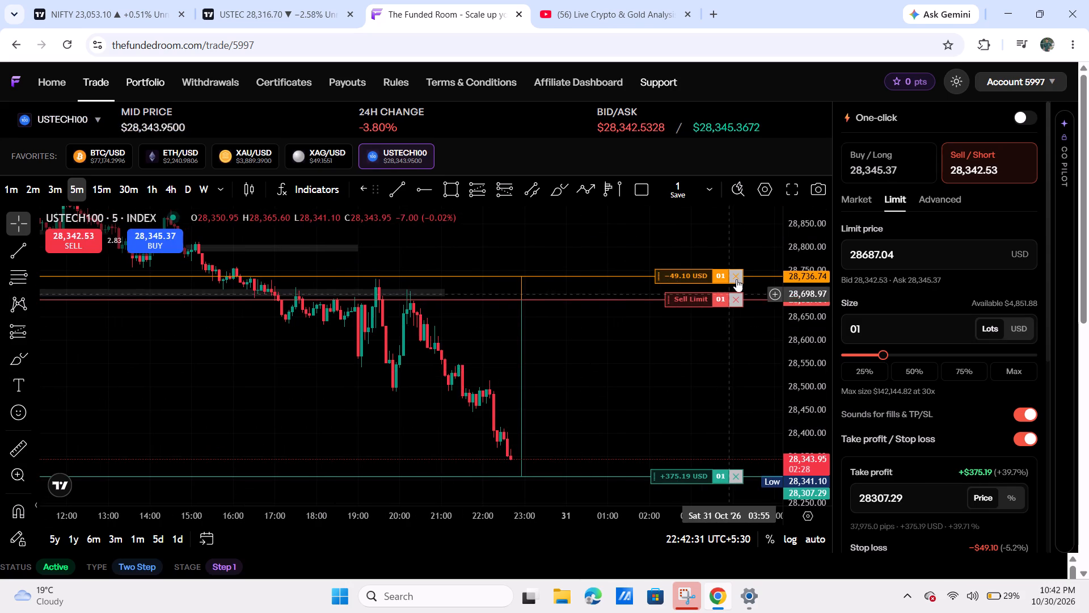
{"action": "left_click", "coordinate": [740, 298]}
{"action": "left_click_drag", "start_coordinate": [635, 379], "coordinate": [687, 343]}
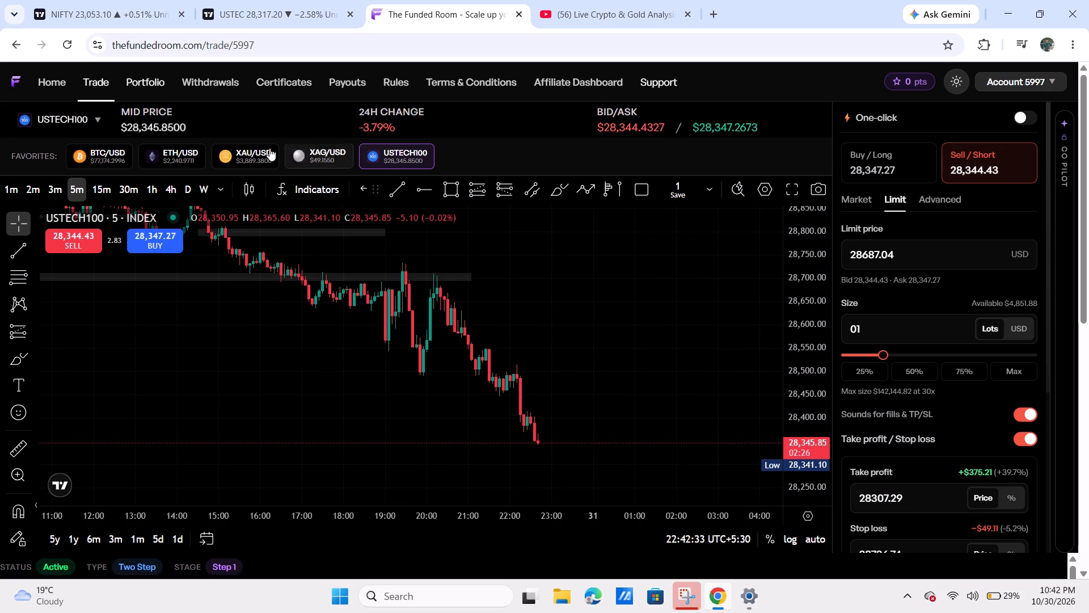
Switch The Funded Room's trading chart to XAU/USD.
{"action": "left_click", "coordinate": [264, 148]}
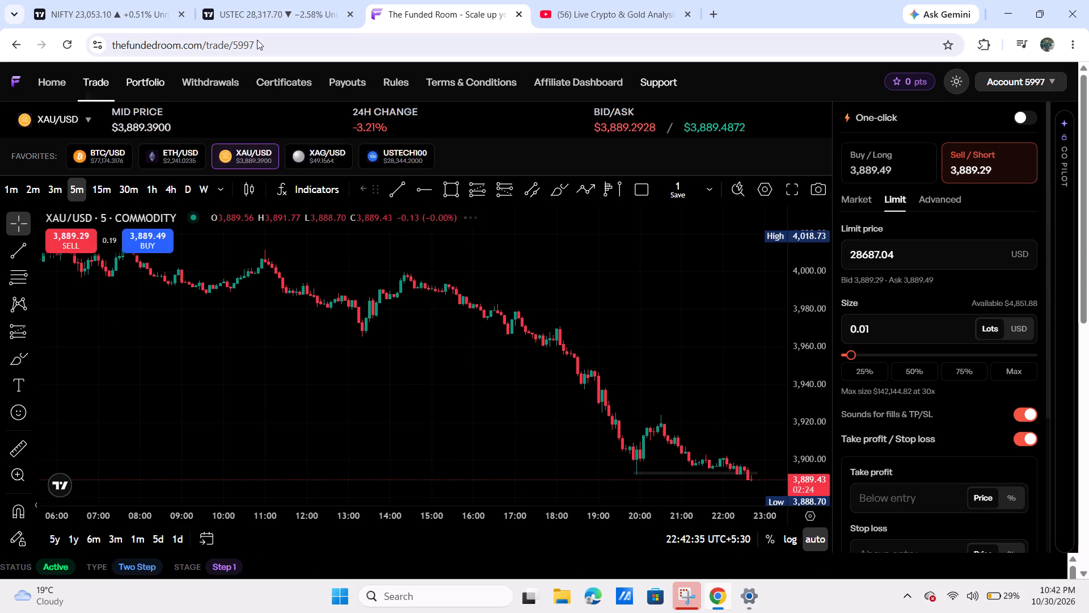
Switch to the TradingView US Tech 100 chart, load XAUUSD and examine its 1-hour price action around the marked zone.
{"action": "left_click", "coordinate": [262, 0]}
{"action": "scroll", "coordinate": [704, 317], "scroll_direction": "up", "scroll_amount": 3}
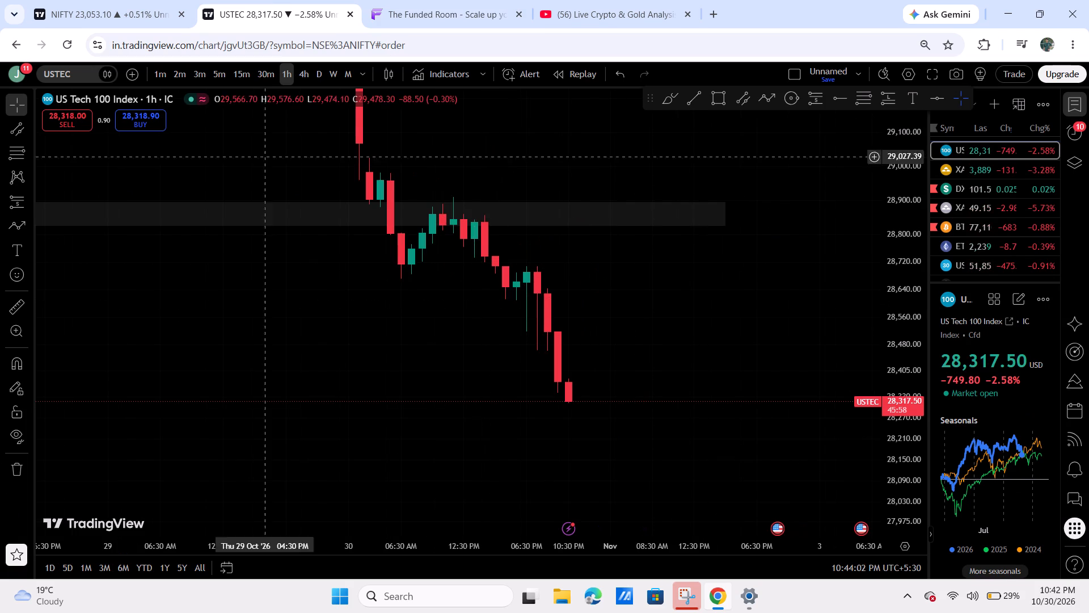
{"action": "left_click", "coordinate": [985, 158]}
{"action": "left_click", "coordinate": [987, 162]}
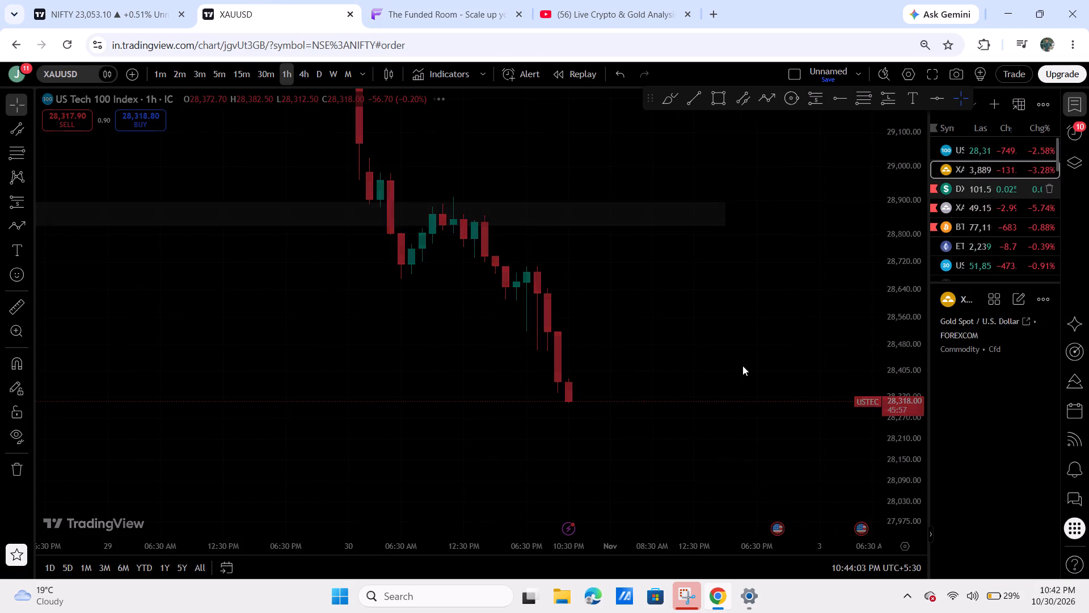
{"action": "left_click_drag", "start_coordinate": [675, 404], "coordinate": [760, 367]}
{"action": "scroll", "coordinate": [762, 366], "scroll_direction": "down", "scroll_amount": 6}
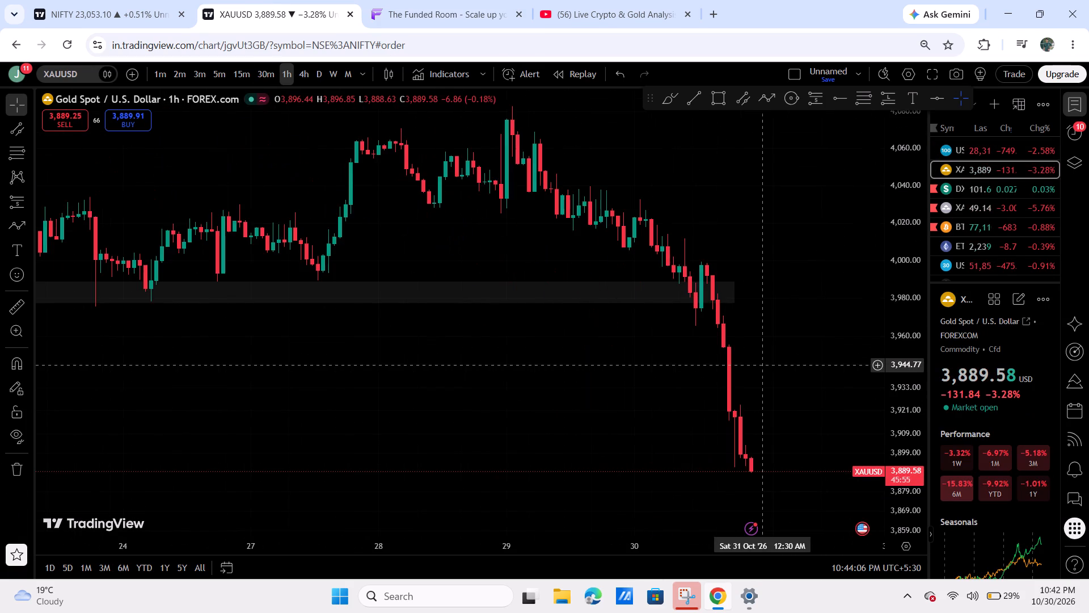
{"action": "scroll", "coordinate": [762, 366], "scroll_direction": "down", "scroll_amount": 6}
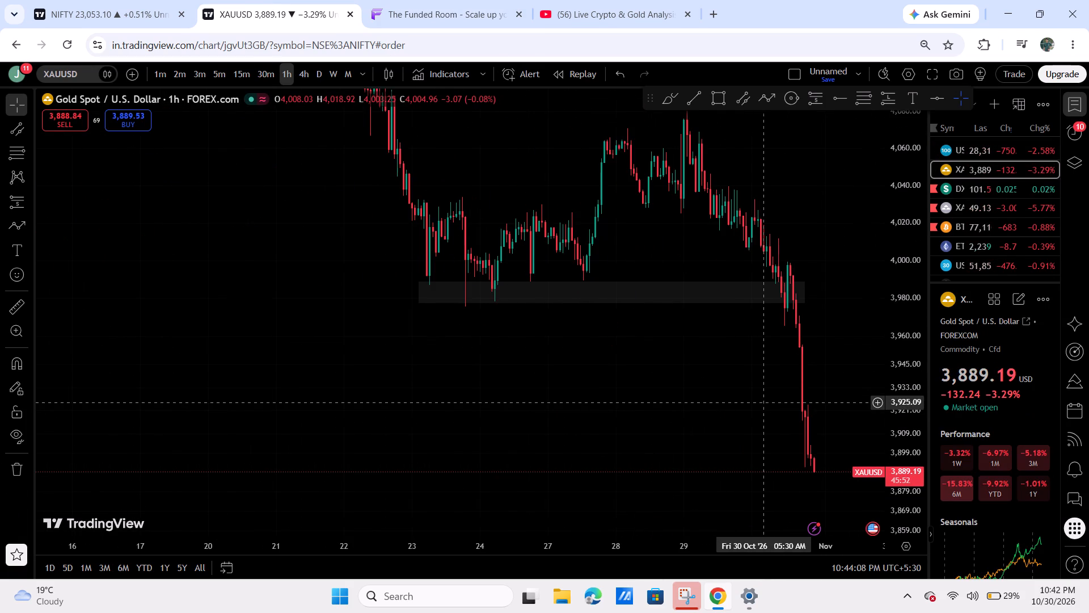
{"action": "left_click_drag", "start_coordinate": [550, 385], "coordinate": [498, 152]}
{"action": "scroll", "coordinate": [581, 330], "scroll_direction": "up", "scroll_amount": 3}
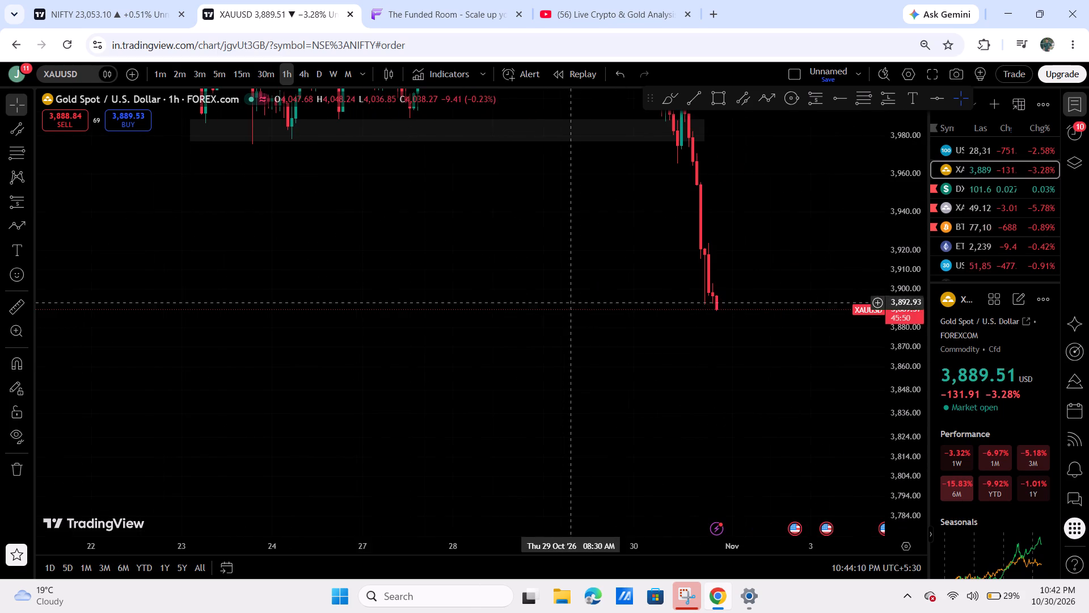
Switch the XAUUSD chart to the 1-minute timeframe and examine the most recent candles.
{"action": "left_click", "coordinate": [176, 75]}
{"action": "left_click", "coordinate": [159, 73]}
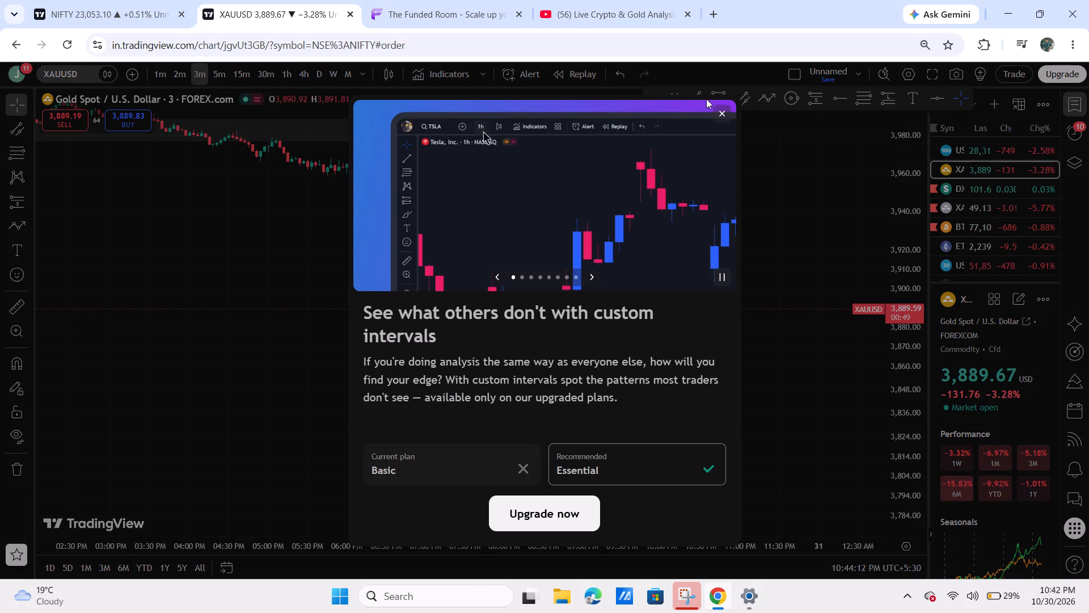
{"action": "left_click", "coordinate": [729, 111]}
{"action": "left_click", "coordinate": [153, 70]}
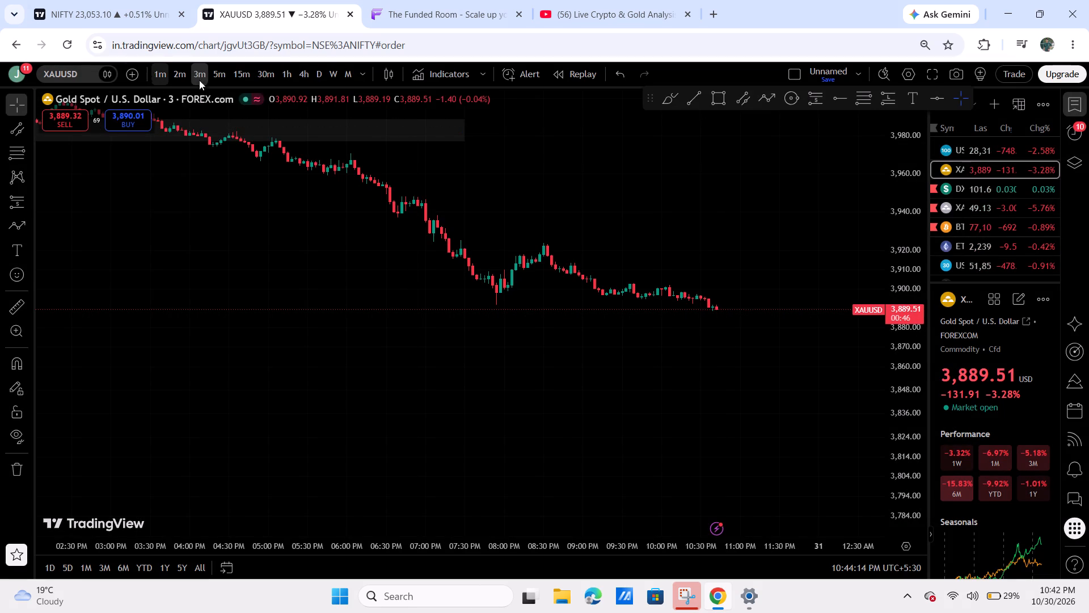
{"action": "double_click", "coordinate": [904, 398]}
{"action": "left_click_drag", "start_coordinate": [903, 392], "coordinate": [904, 202]}
{"action": "left_click_drag", "start_coordinate": [753, 347], "coordinate": [783, 154]}
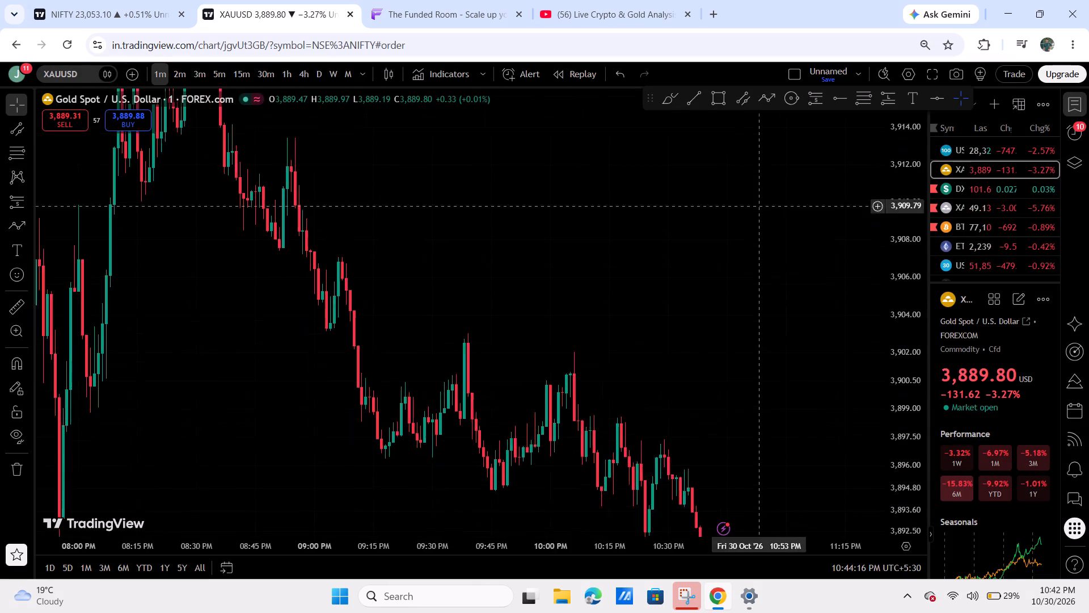
{"action": "left_click_drag", "start_coordinate": [783, 154], "coordinate": [798, 140]}
{"action": "scroll", "coordinate": [797, 316], "scroll_direction": "up", "scroll_amount": 6}
{"action": "left_click_drag", "start_coordinate": [795, 322], "coordinate": [875, 253]}
{"action": "left_click_drag", "start_coordinate": [897, 242], "coordinate": [910, 290]}
Hide the watchlist beside the XAUUSD chart.
{"action": "left_click", "coordinate": [1088, 86]}
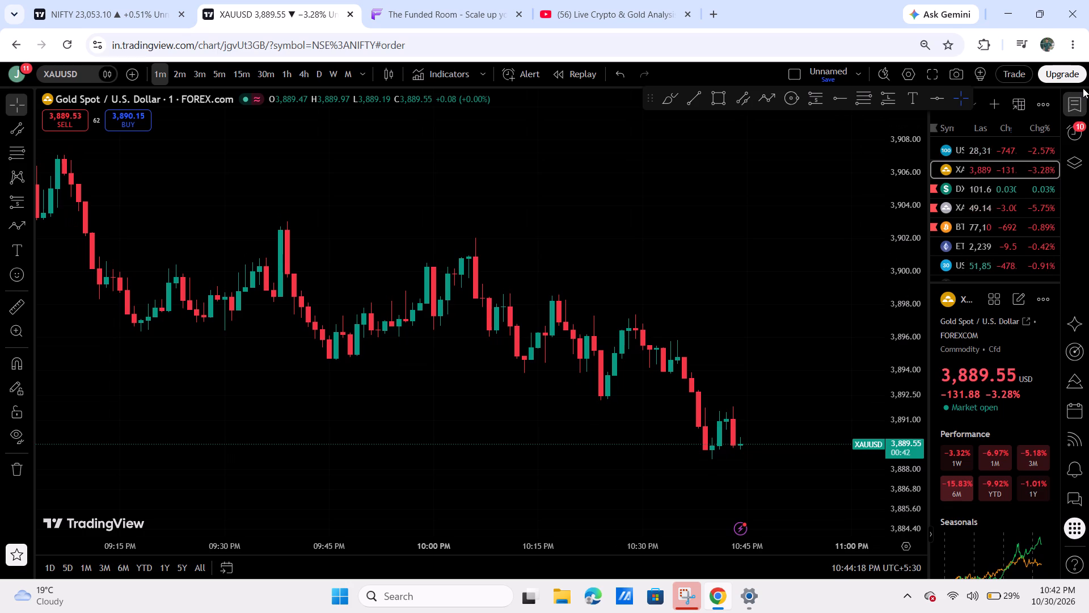
{"action": "left_click", "coordinate": [1083, 88]}
{"action": "left_click", "coordinate": [1076, 104]}
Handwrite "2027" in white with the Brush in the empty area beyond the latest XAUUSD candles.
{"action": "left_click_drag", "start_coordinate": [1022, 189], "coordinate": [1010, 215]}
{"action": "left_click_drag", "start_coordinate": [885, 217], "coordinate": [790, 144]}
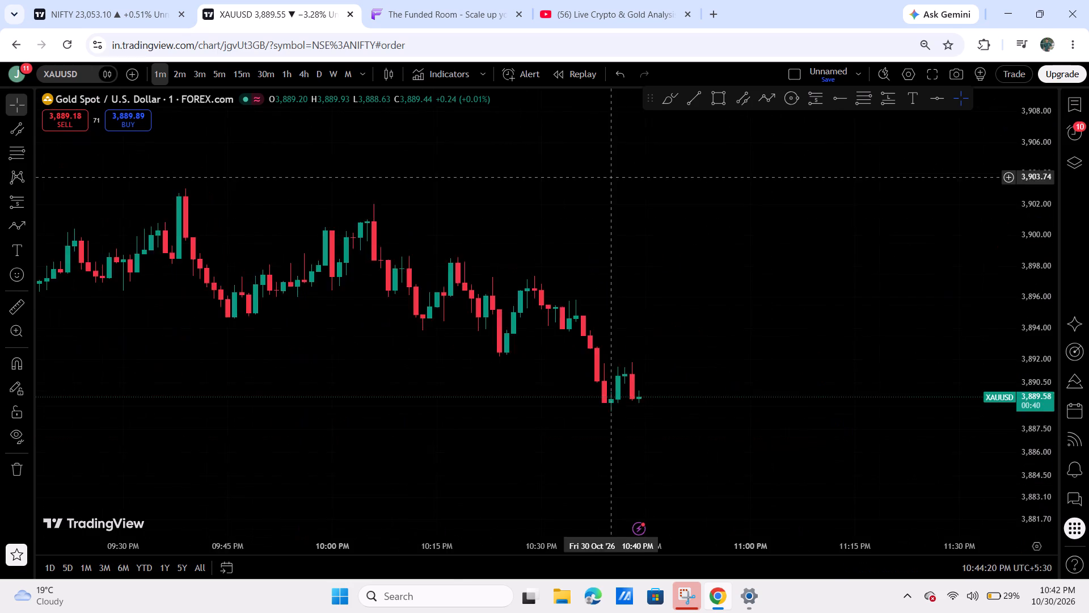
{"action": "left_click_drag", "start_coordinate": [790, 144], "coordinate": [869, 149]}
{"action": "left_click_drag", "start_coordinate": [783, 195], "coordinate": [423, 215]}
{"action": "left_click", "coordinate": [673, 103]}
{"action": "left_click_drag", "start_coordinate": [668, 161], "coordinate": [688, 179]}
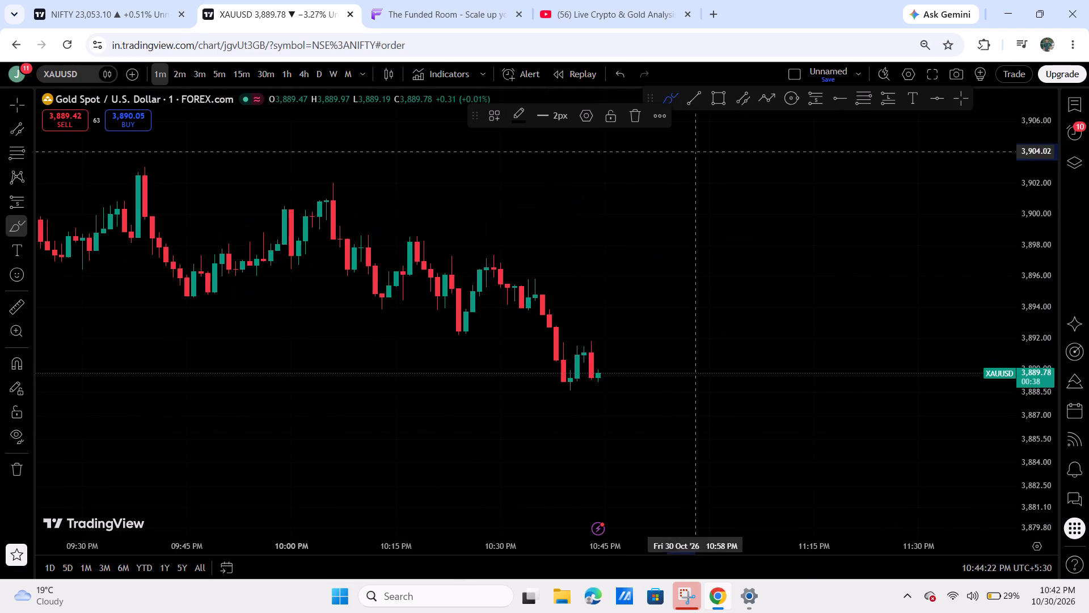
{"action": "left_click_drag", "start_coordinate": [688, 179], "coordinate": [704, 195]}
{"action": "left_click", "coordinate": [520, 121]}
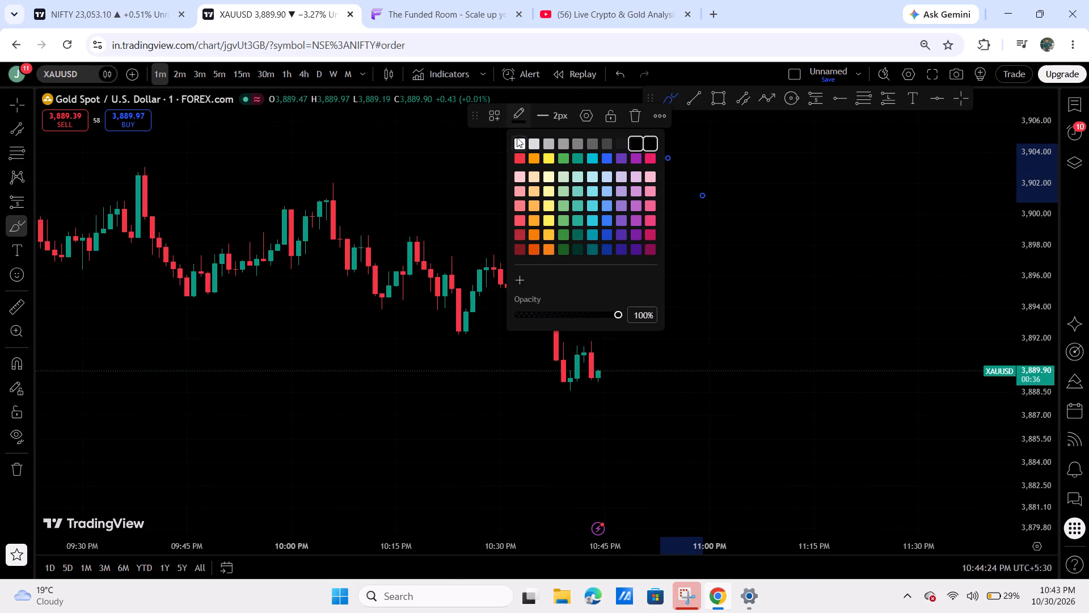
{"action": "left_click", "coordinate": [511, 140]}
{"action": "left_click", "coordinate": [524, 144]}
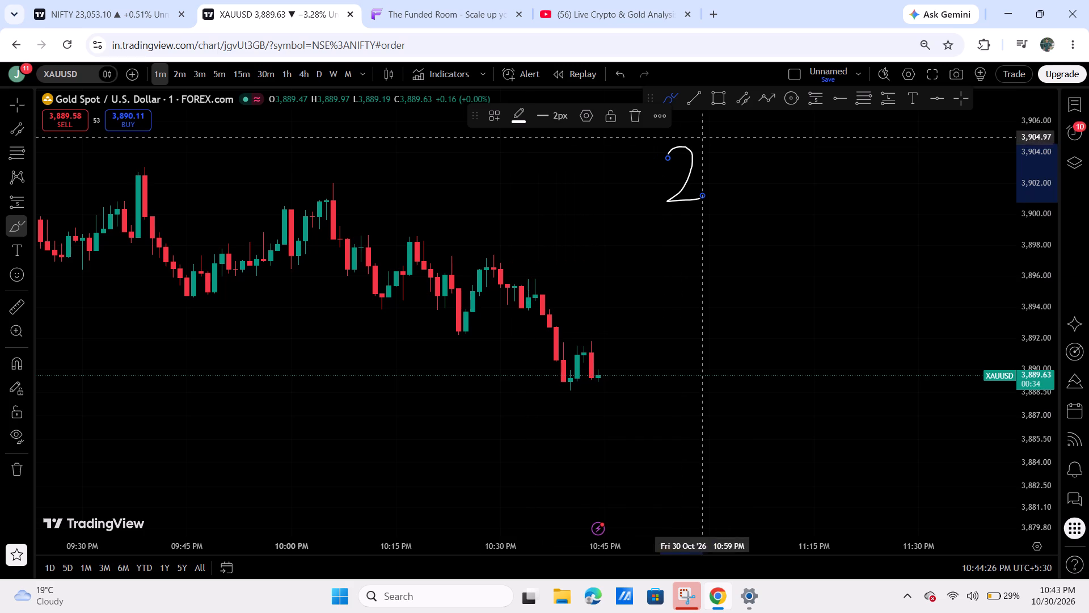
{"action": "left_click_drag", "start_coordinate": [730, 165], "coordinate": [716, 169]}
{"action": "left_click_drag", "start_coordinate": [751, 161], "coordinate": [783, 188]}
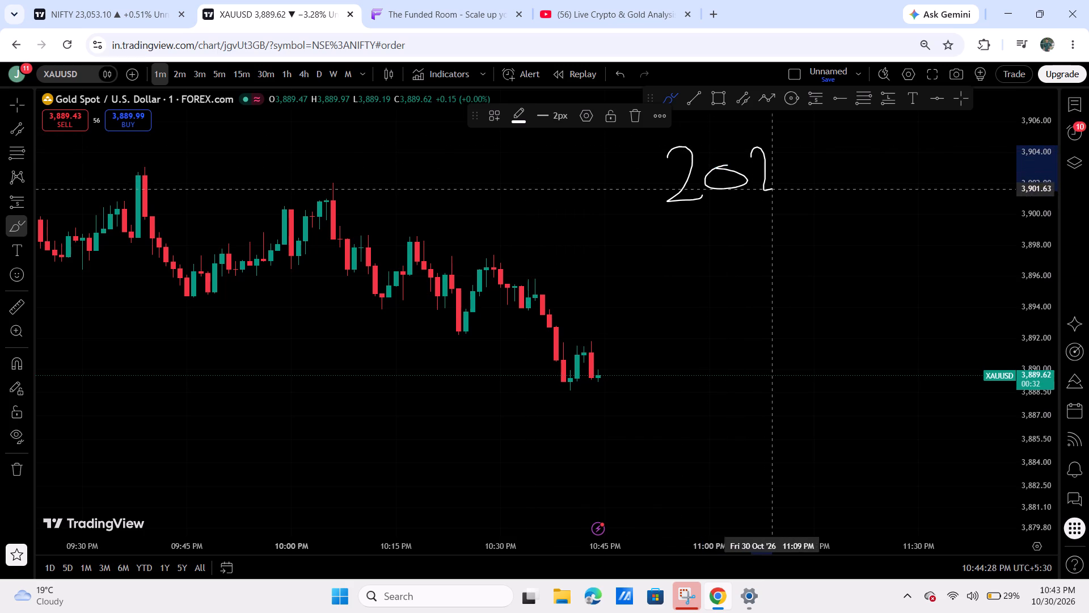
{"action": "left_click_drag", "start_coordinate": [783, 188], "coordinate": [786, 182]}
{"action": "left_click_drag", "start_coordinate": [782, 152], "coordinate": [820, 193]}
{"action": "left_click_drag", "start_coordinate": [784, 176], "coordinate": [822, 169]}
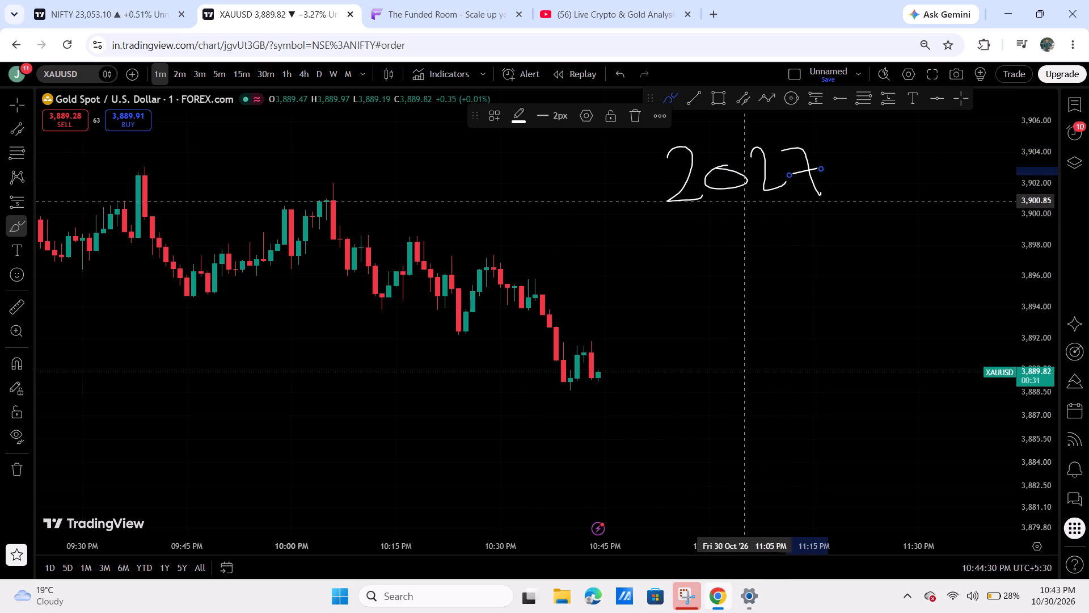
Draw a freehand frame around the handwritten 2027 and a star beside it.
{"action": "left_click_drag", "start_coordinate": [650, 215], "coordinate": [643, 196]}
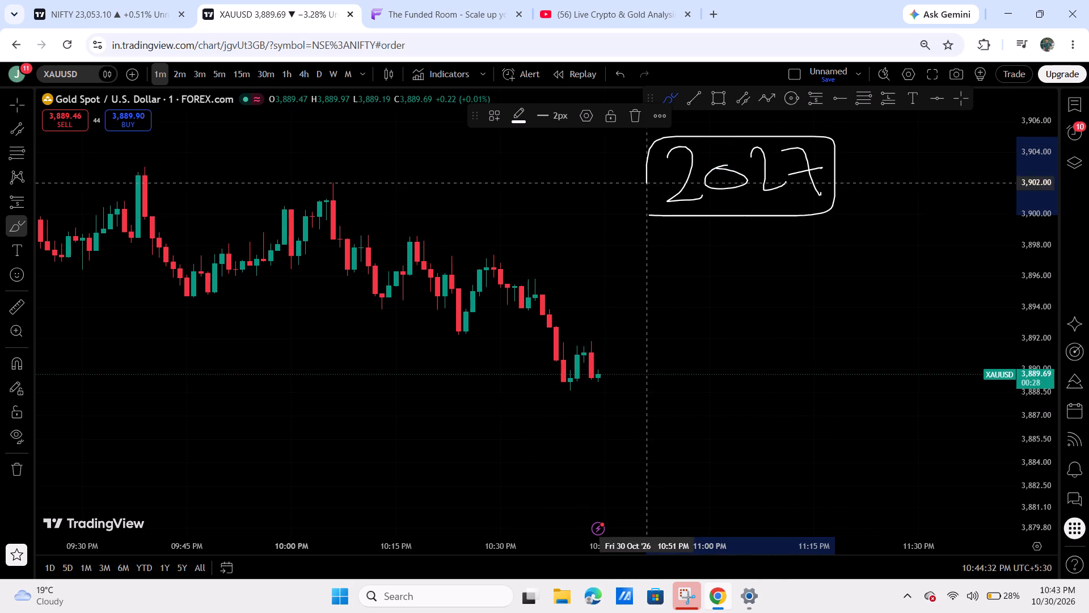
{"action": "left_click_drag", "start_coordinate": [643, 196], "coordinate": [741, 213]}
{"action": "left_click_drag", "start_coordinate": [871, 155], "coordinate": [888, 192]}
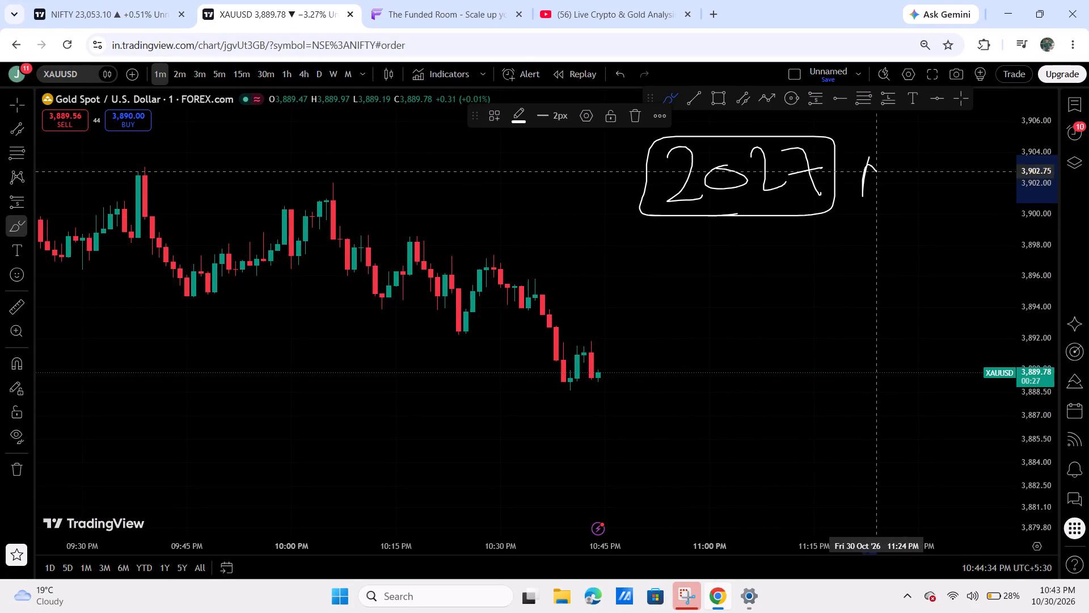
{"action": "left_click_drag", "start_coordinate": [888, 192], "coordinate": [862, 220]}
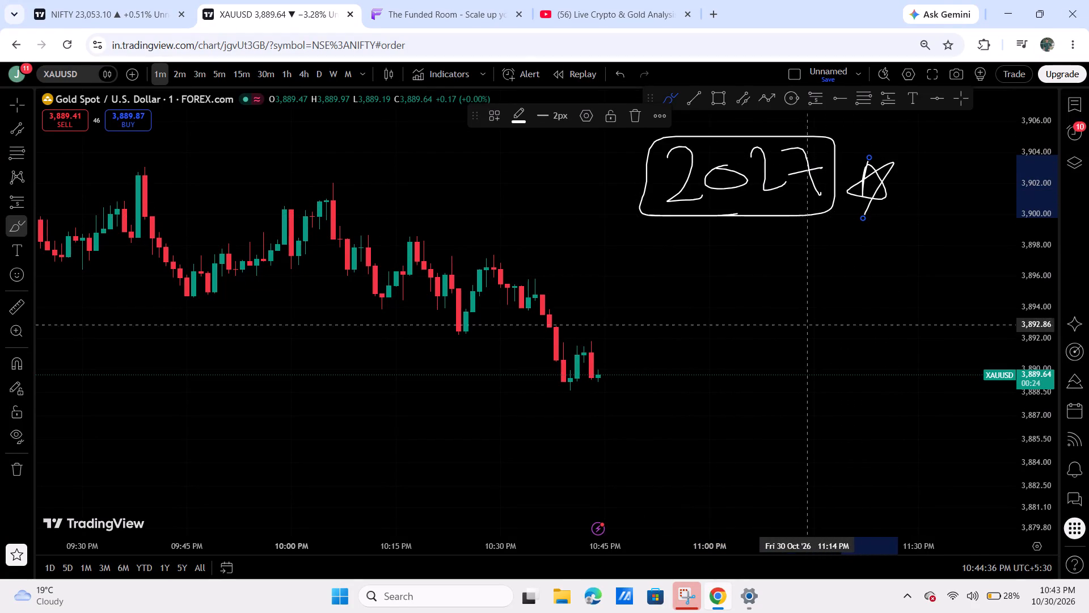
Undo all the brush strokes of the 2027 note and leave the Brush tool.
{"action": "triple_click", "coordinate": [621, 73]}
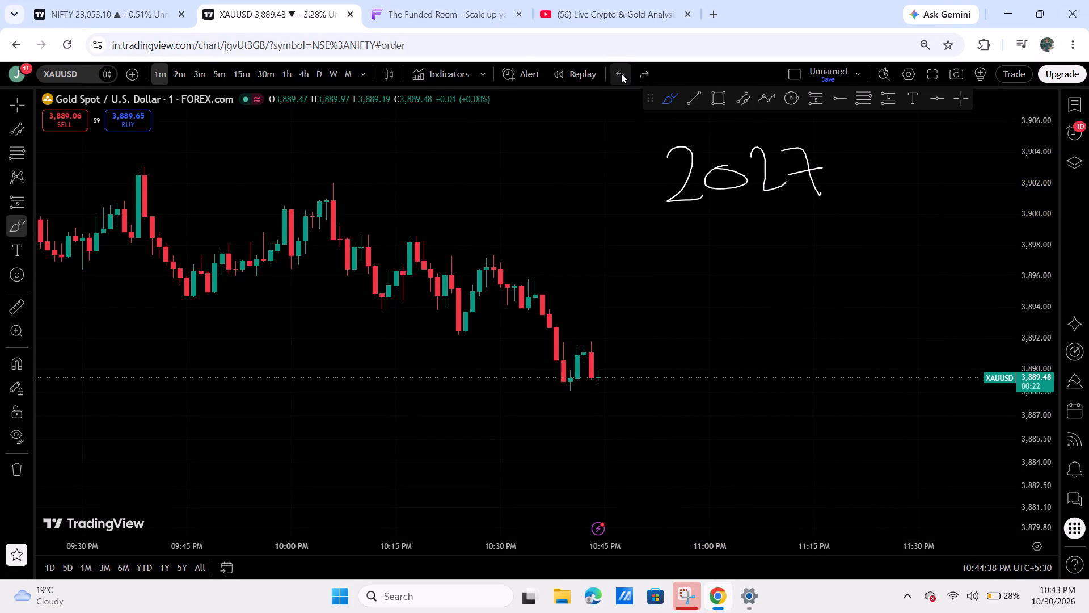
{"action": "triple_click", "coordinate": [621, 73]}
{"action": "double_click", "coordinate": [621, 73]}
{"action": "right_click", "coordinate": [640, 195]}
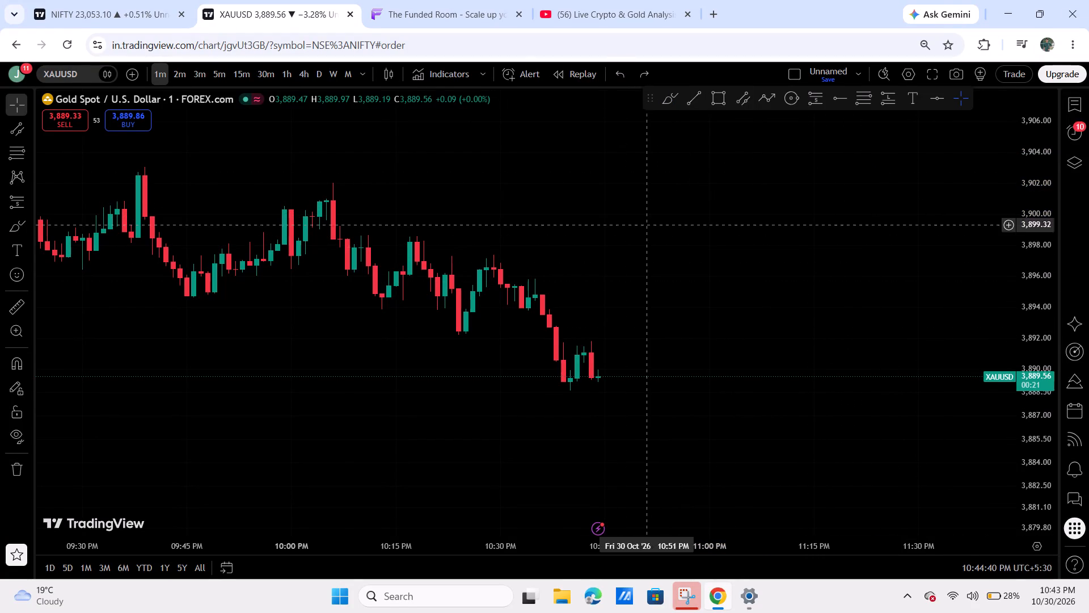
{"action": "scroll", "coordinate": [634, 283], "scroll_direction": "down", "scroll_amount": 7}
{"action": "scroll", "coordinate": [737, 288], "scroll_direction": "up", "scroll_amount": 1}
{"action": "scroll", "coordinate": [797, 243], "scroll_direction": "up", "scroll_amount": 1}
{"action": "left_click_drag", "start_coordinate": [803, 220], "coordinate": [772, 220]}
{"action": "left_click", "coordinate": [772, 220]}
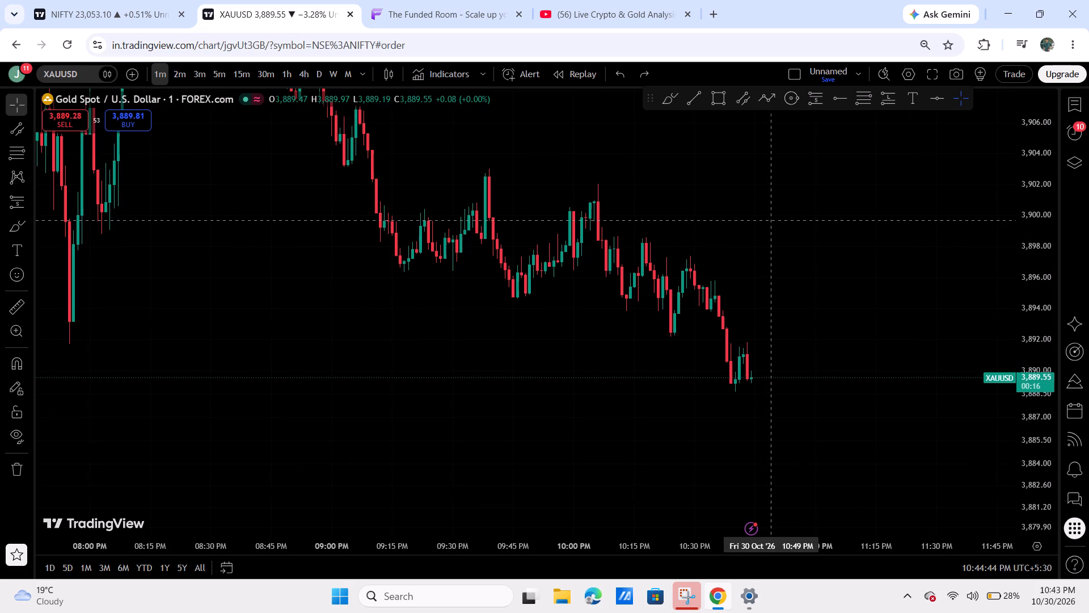
Switch to the NIFTY chart tab, close the ad-blocker notice, show the watchlist and load XAUUSD.
{"action": "left_click", "coordinate": [150, 0]}
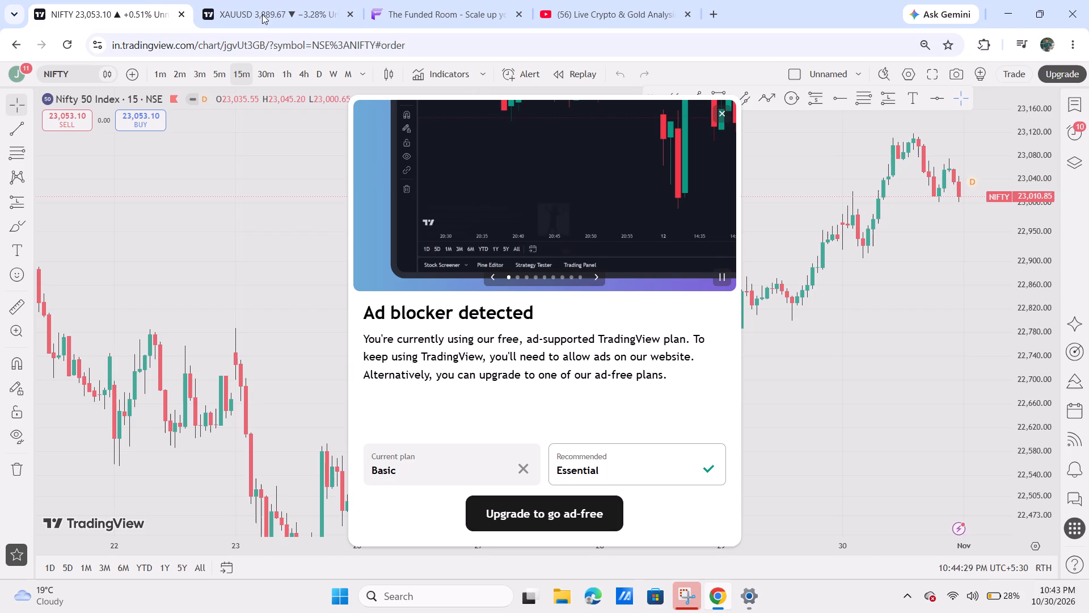
{"action": "left_click", "coordinate": [722, 116]}
{"action": "scroll", "coordinate": [825, 268], "scroll_direction": "up", "scroll_amount": 7}
{"action": "left_click_drag", "start_coordinate": [825, 268], "coordinate": [750, 289]}
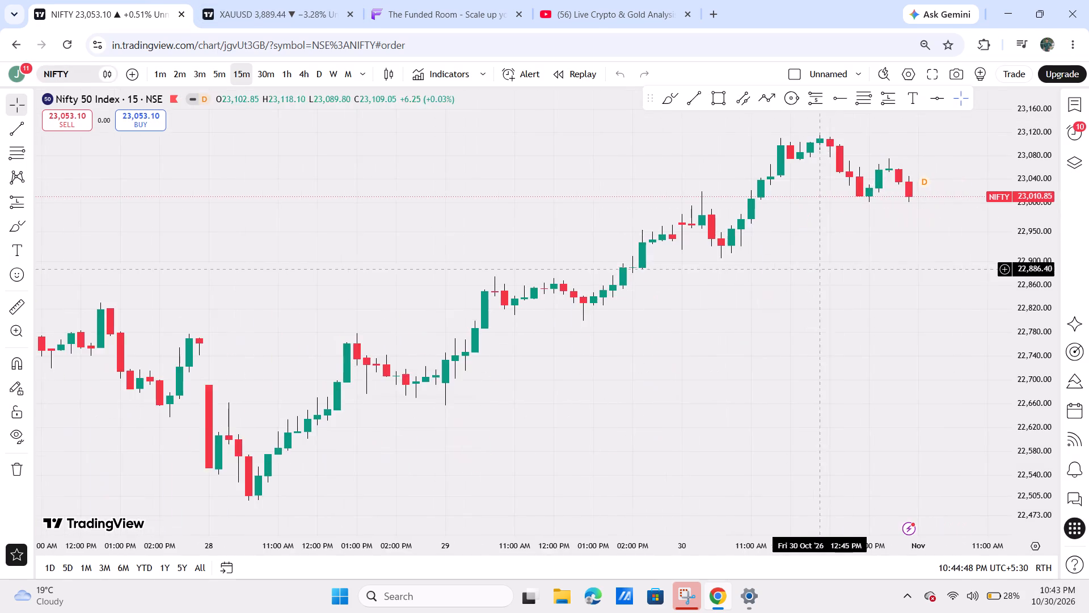
{"action": "left_click_drag", "start_coordinate": [750, 289], "coordinate": [756, 293]}
{"action": "left_click", "coordinate": [1069, 113]}
{"action": "scroll", "coordinate": [962, 173], "scroll_direction": "up", "scroll_amount": 3}
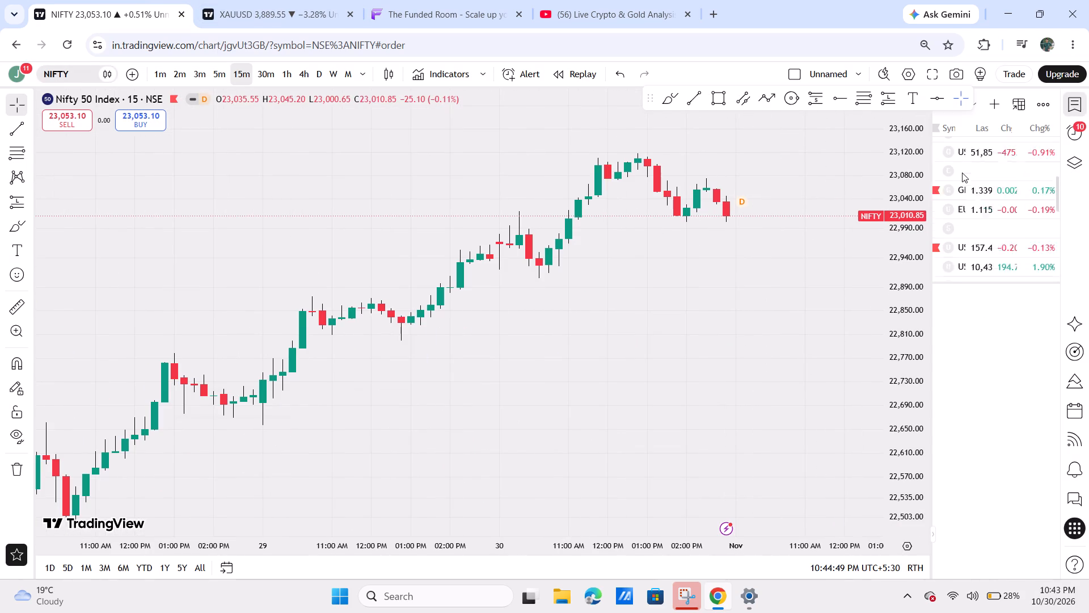
{"action": "scroll", "coordinate": [962, 173], "scroll_direction": "up", "scroll_amount": 3}
{"action": "left_click", "coordinate": [962, 173]}
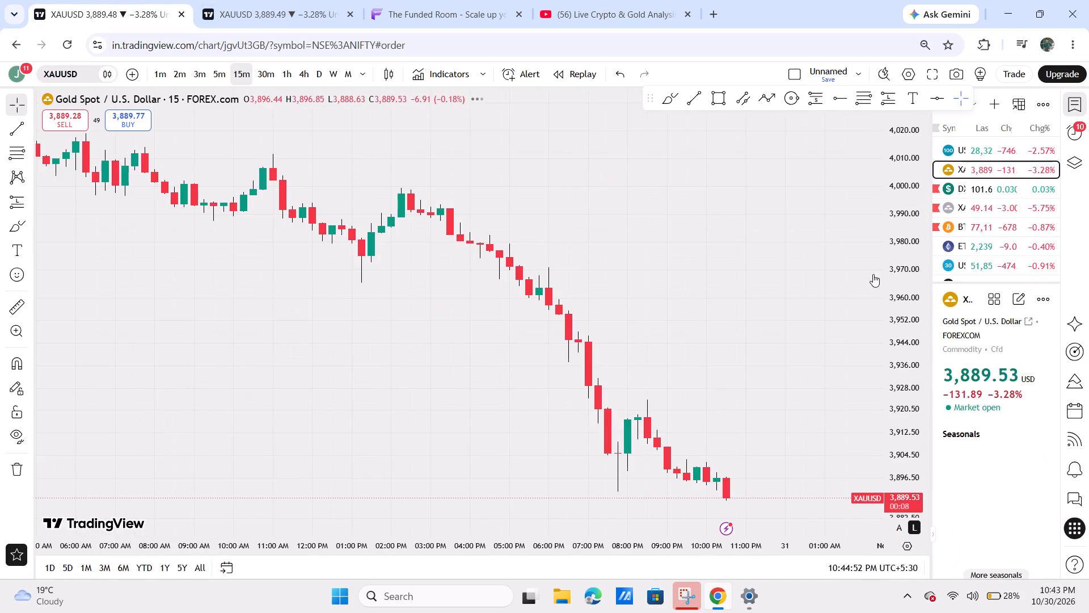
Turn on the Dark theme and apply it to the chart template as well.
{"action": "left_click_drag", "start_coordinate": [720, 228], "coordinate": [697, 133]}
{"action": "left_click_drag", "start_coordinate": [790, 404], "coordinate": [820, 289]}
{"action": "left_click_drag", "start_coordinate": [922, 384], "coordinate": [901, 225]}
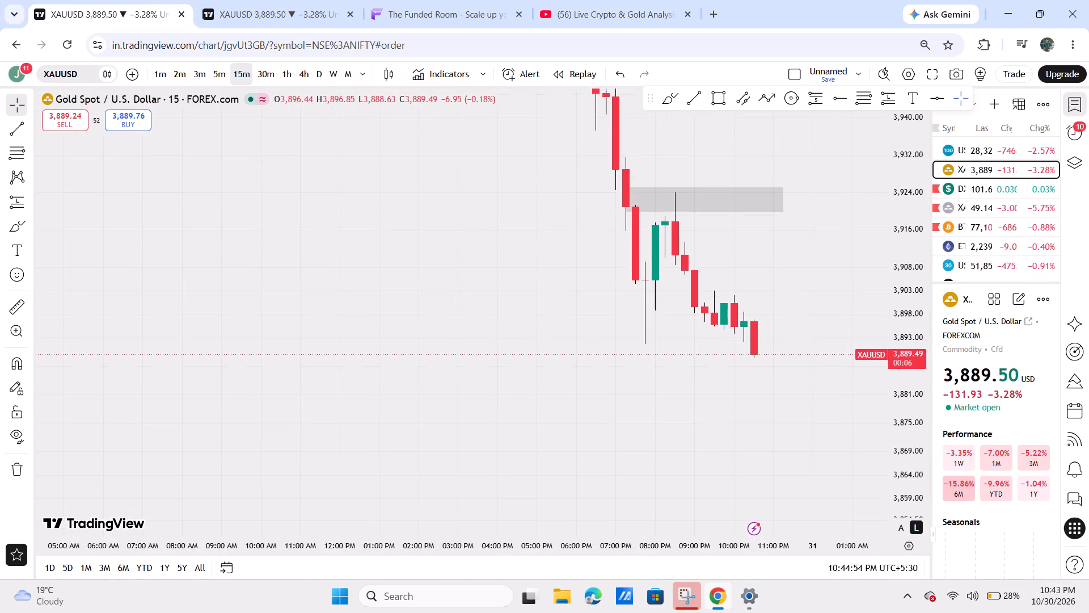
{"action": "scroll", "coordinate": [810, 323], "scroll_direction": "up", "scroll_amount": 7}
{"action": "left_click_drag", "start_coordinate": [737, 331], "coordinate": [555, 329]}
{"action": "left_click", "coordinate": [18, 64]}
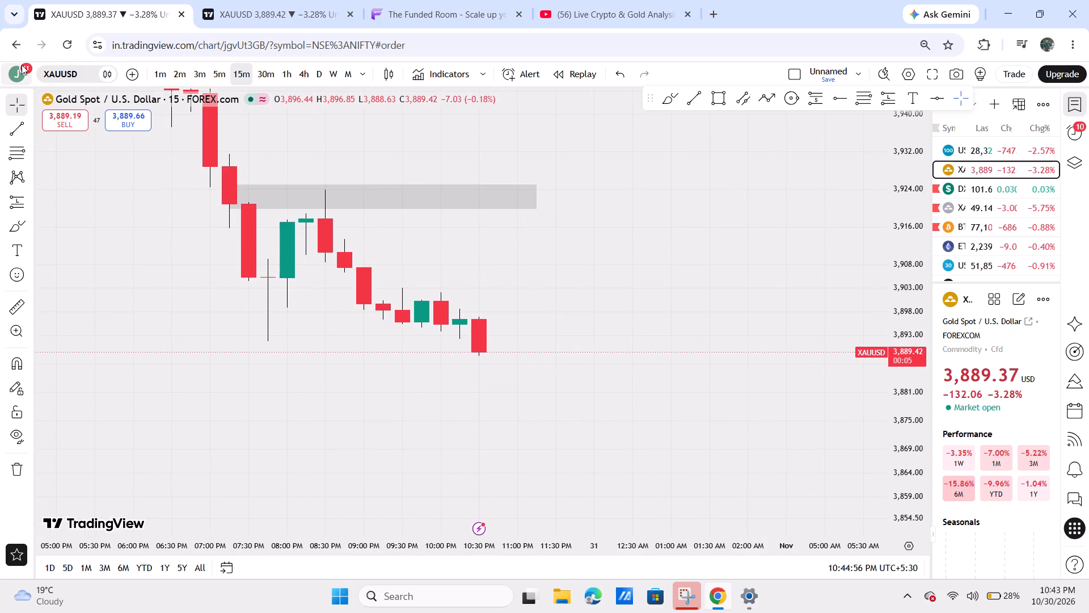
{"action": "left_click", "coordinate": [179, 240]}
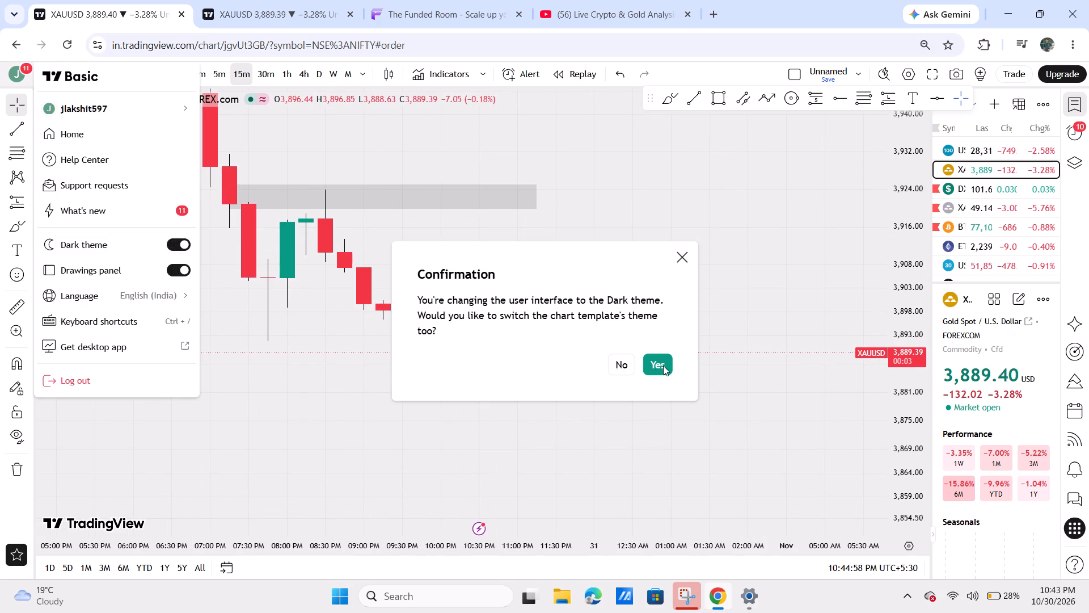
{"action": "left_click", "coordinate": [669, 368]}
Lower the opacity of both the vertical and the horizontal grid lines to 1% in the chart's canvas settings and apply.
{"action": "left_click_drag", "start_coordinate": [690, 301], "coordinate": [845, 267]}
{"action": "left_click_drag", "start_coordinate": [899, 364], "coordinate": [896, 367]}
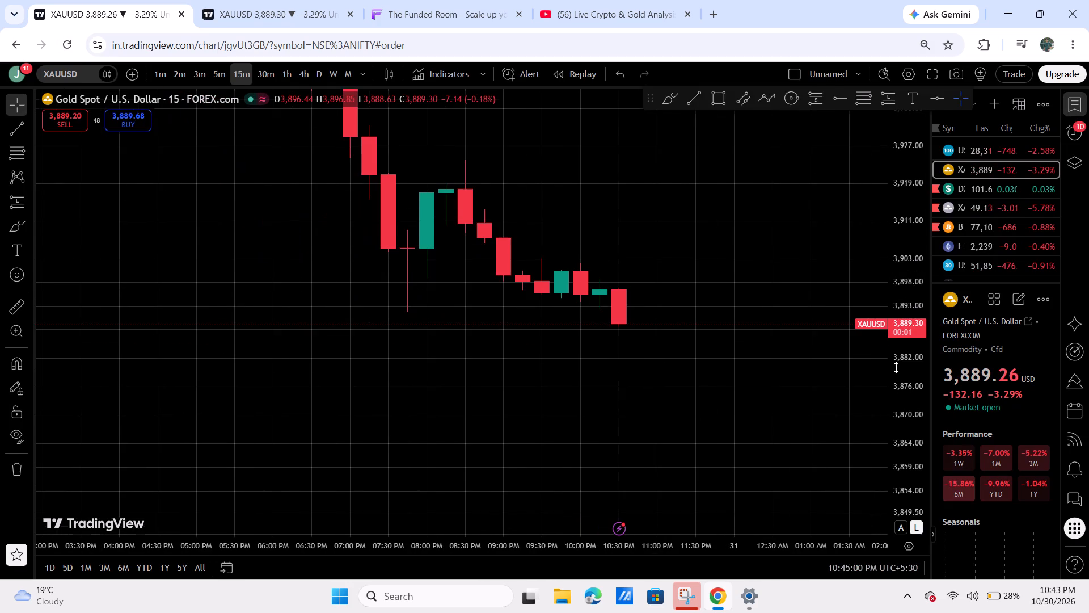
{"action": "left_click_drag", "start_coordinate": [896, 367], "coordinate": [888, 216]}
{"action": "left_click_drag", "start_coordinate": [843, 219], "coordinate": [626, 222]}
{"action": "right_click_drag", "start_coordinate": [484, 198], "coordinate": [491, 196]}
{"action": "left_click", "coordinate": [583, 503]}
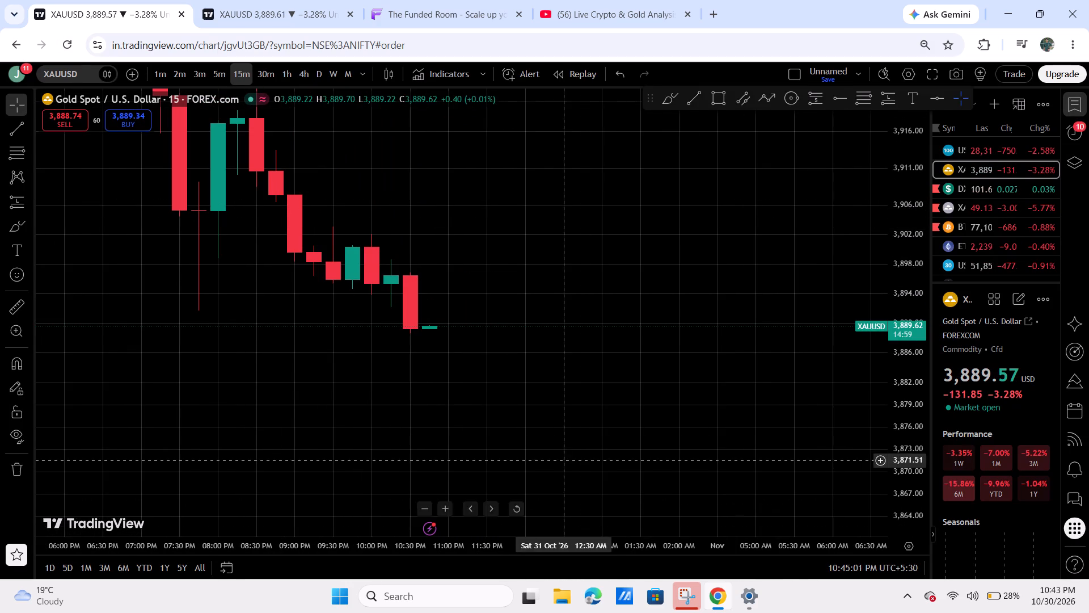
{"action": "left_click", "coordinate": [600, 197]}
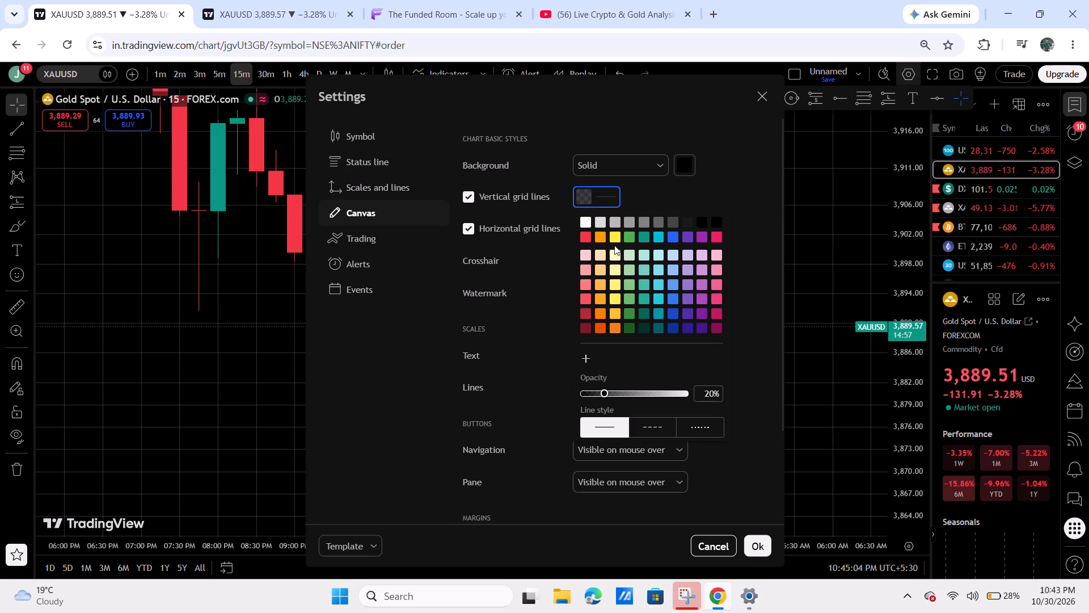
{"action": "left_click_drag", "start_coordinate": [597, 397], "coordinate": [590, 397]}
{"action": "left_click", "coordinate": [586, 396]}
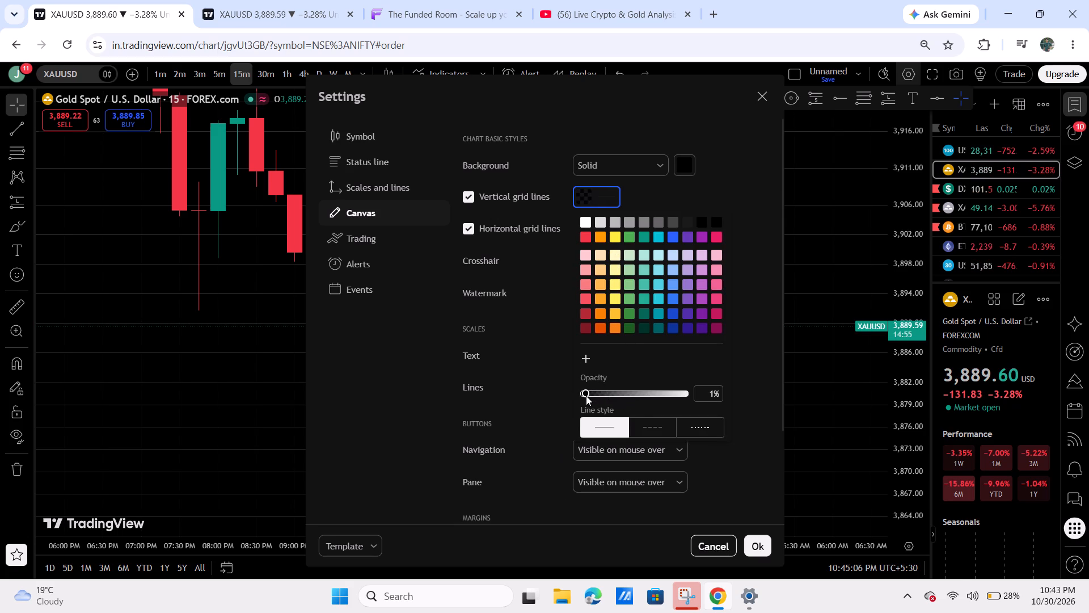
{"action": "left_click_drag", "start_coordinate": [557, 216], "coordinate": [563, 213]}
{"action": "left_click", "coordinate": [601, 230]}
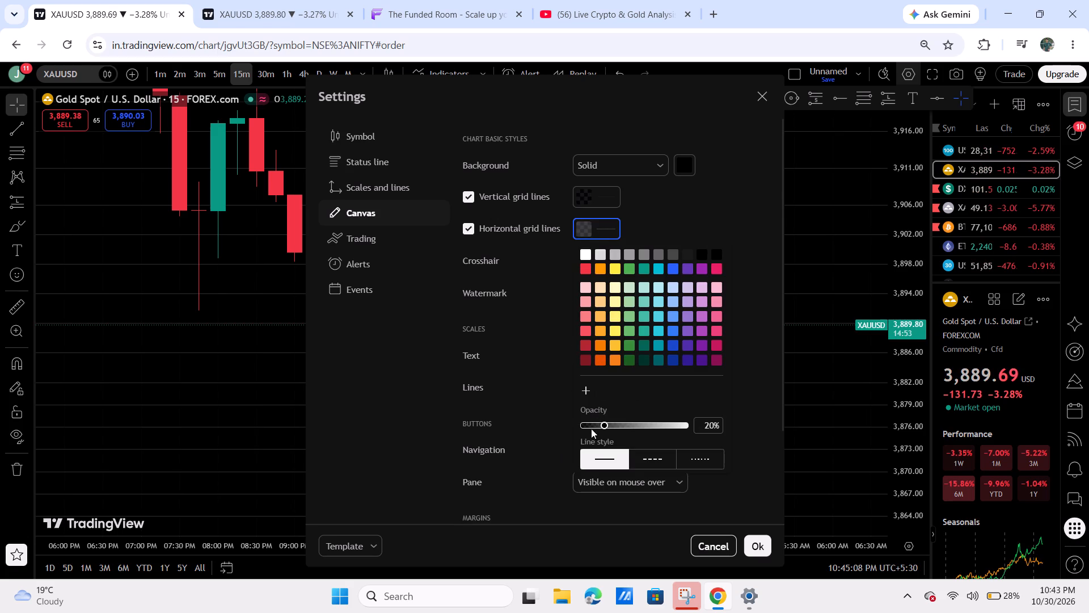
{"action": "left_click_drag", "start_coordinate": [592, 425], "coordinate": [586, 434]}
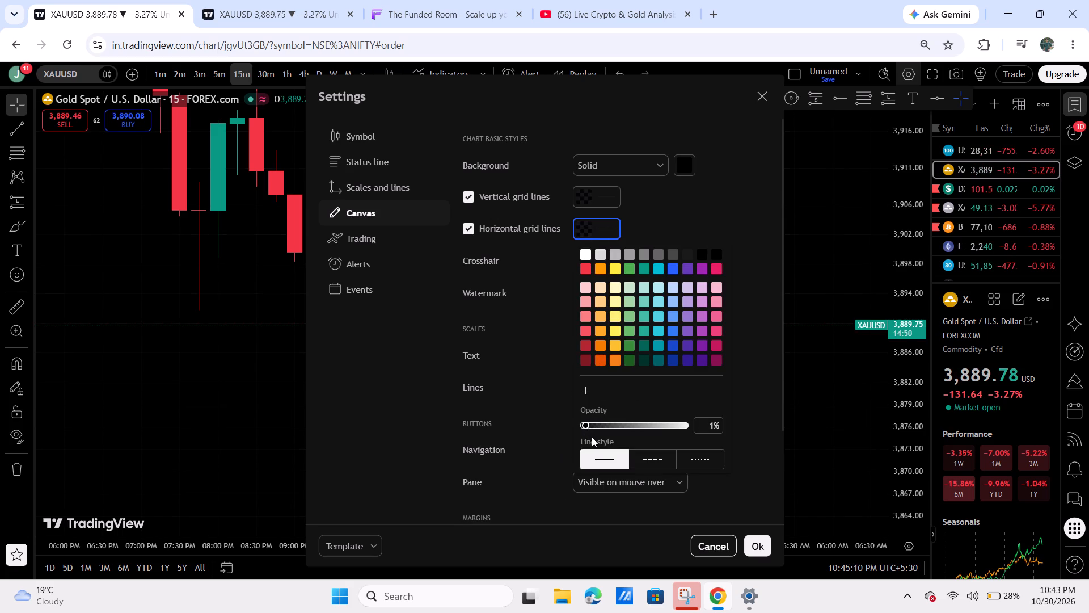
{"action": "left_click", "coordinate": [756, 538]}
{"action": "left_click", "coordinate": [820, 75]}
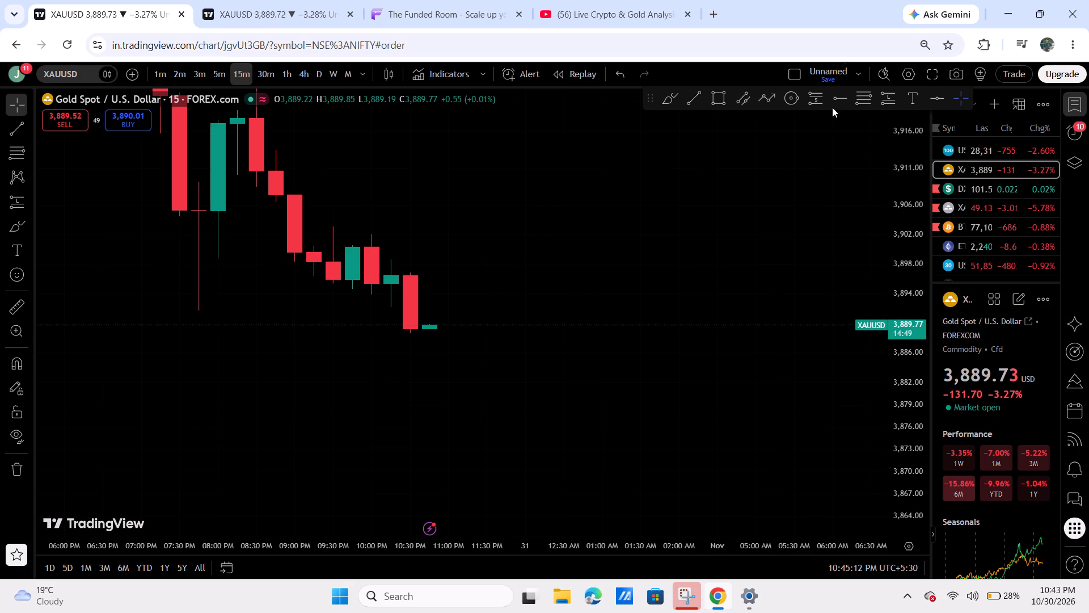
Switch the XAUUSD chart to the 5-minute timeframe and hide the watchlist.
{"action": "left_click_drag", "start_coordinate": [888, 227], "coordinate": [899, 408]}
{"action": "scroll", "coordinate": [829, 409], "scroll_direction": "down", "scroll_amount": 6}
{"action": "left_click_drag", "start_coordinate": [909, 403], "coordinate": [900, 298]}
{"action": "scroll", "coordinate": [579, 361], "scroll_direction": "up", "scroll_amount": 9}
{"action": "left_click", "coordinate": [220, 72]}
{"action": "scroll", "coordinate": [520, 371], "scroll_direction": "down", "scroll_amount": 6}
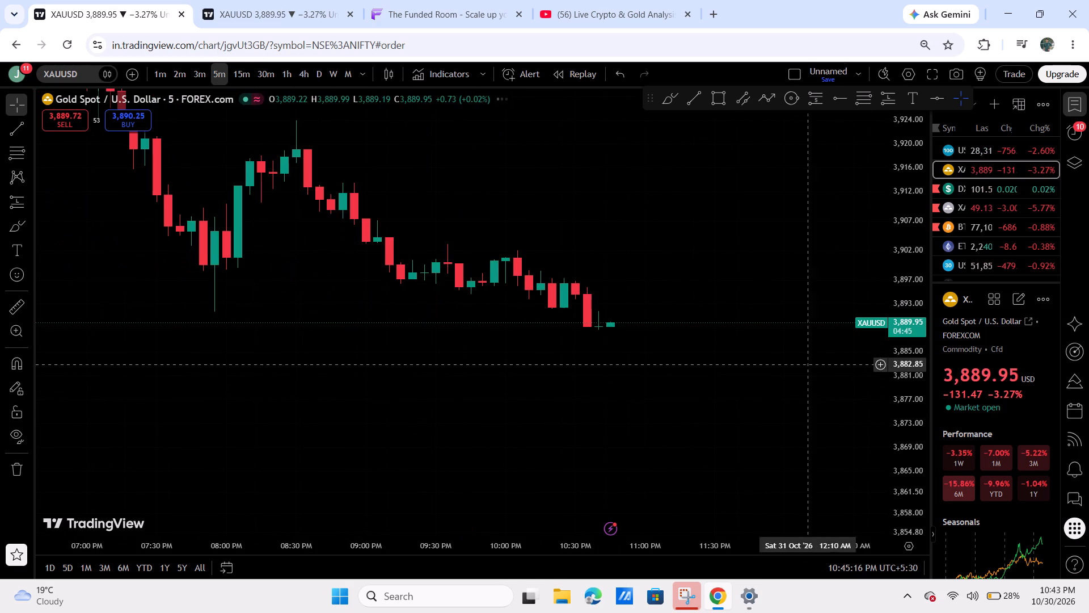
{"action": "left_click_drag", "start_coordinate": [897, 427], "coordinate": [866, 192]}
{"action": "left_click_drag", "start_coordinate": [912, 208], "coordinate": [950, 232]}
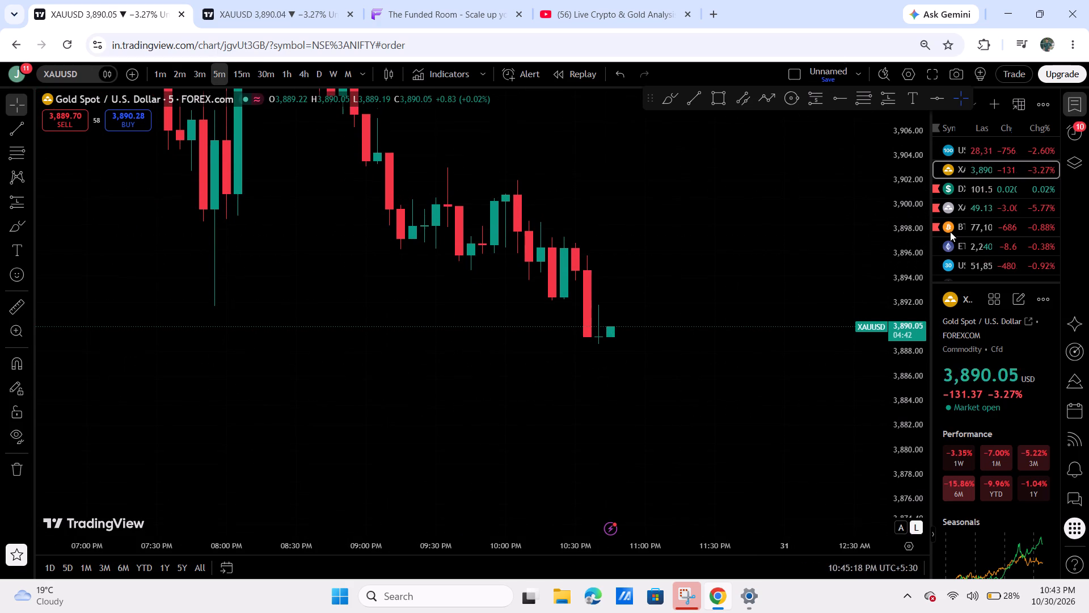
{"action": "left_click_drag", "start_coordinate": [950, 232], "coordinate": [918, 241]}
{"action": "left_click", "coordinate": [1084, 110]}
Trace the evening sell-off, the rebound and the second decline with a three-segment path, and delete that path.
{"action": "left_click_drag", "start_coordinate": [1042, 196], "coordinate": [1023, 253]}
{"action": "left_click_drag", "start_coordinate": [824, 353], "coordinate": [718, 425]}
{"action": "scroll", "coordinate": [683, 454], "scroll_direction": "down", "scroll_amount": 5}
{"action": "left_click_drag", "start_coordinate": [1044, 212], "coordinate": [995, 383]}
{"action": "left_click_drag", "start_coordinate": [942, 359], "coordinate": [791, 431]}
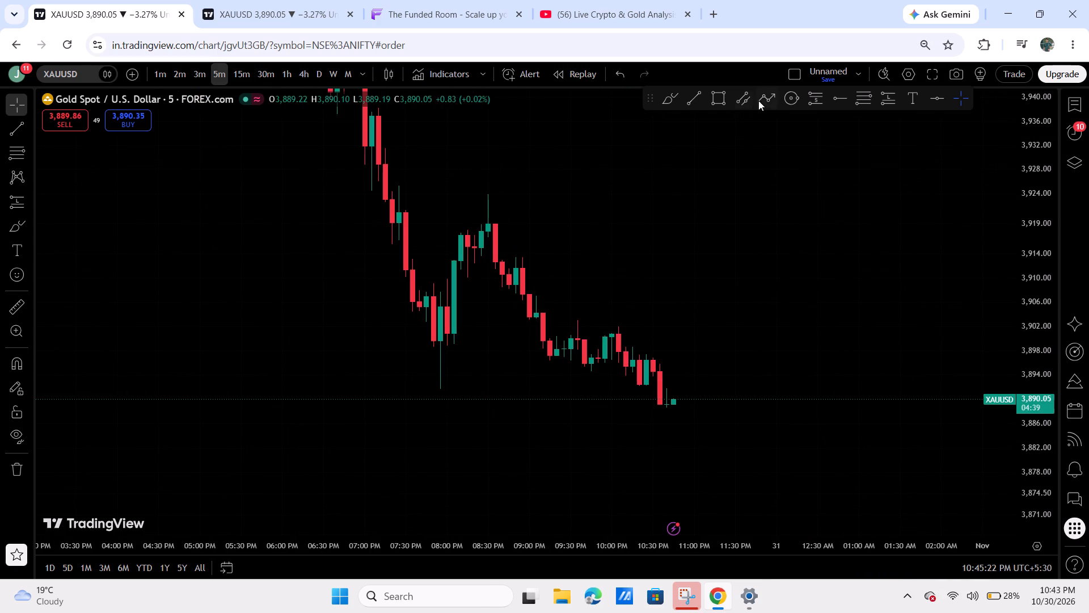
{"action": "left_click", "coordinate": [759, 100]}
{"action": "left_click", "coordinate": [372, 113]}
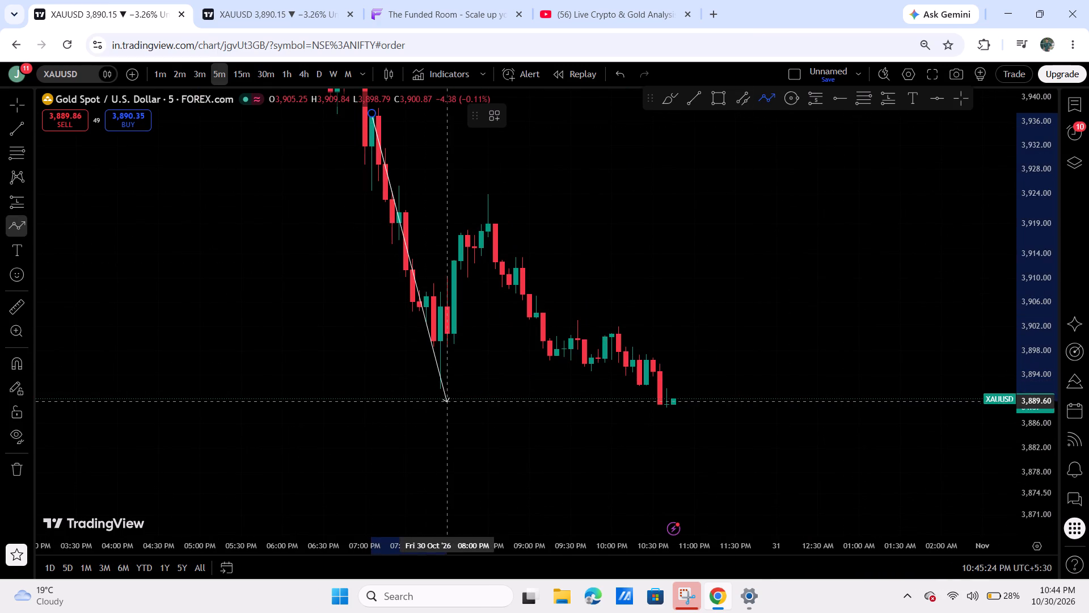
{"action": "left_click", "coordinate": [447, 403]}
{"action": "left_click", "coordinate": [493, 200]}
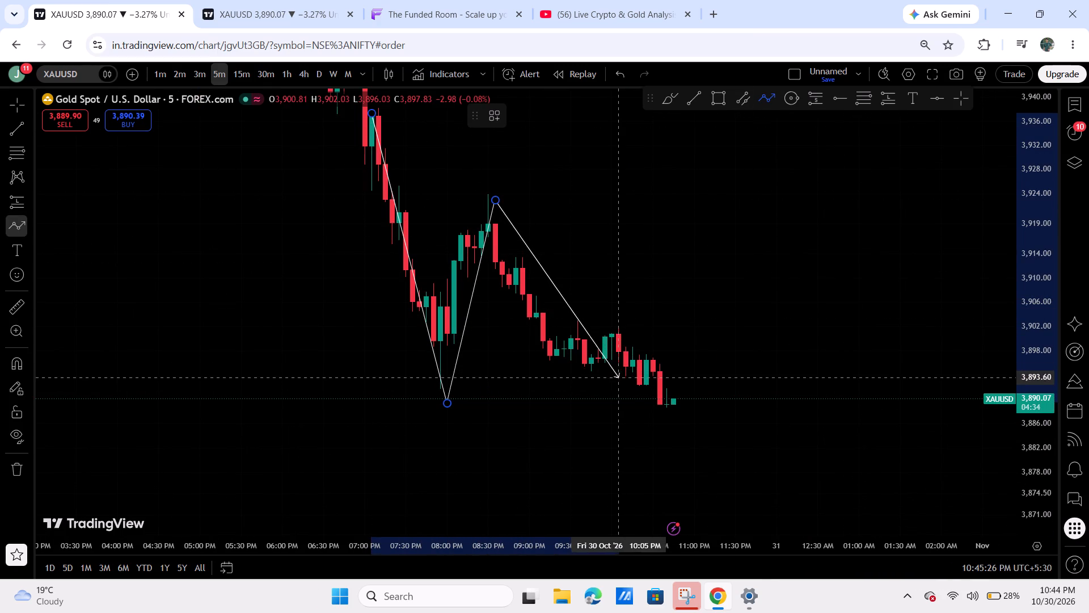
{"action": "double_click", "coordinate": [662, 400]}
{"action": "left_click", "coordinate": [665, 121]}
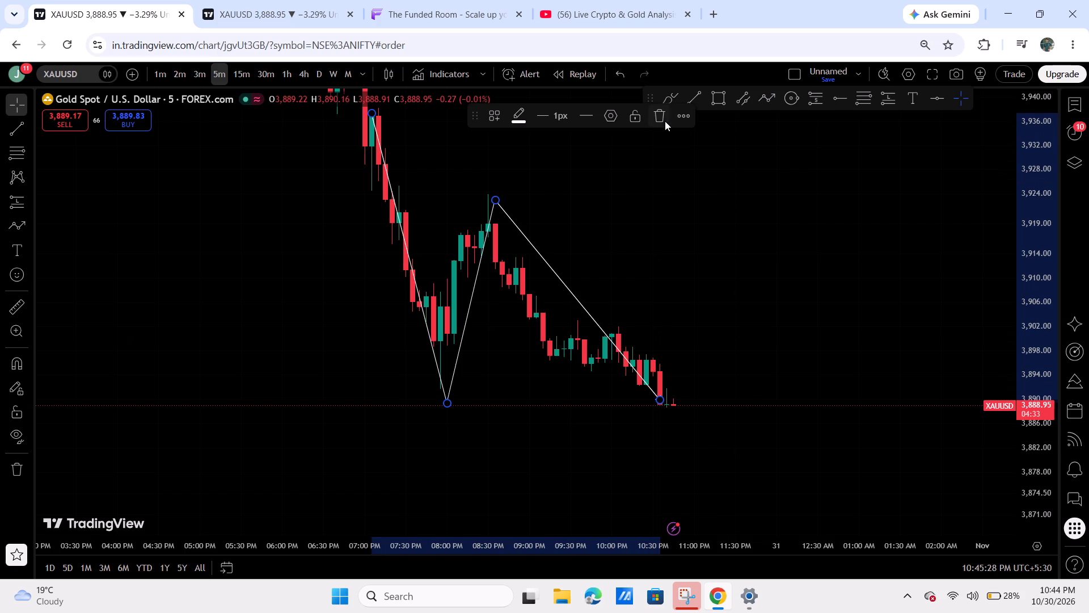
Switch the XAUUSD chart to the 3-minute timeframe.
{"action": "left_click_drag", "start_coordinate": [682, 229], "coordinate": [831, 210]}
{"action": "left_click", "coordinate": [202, 89]}
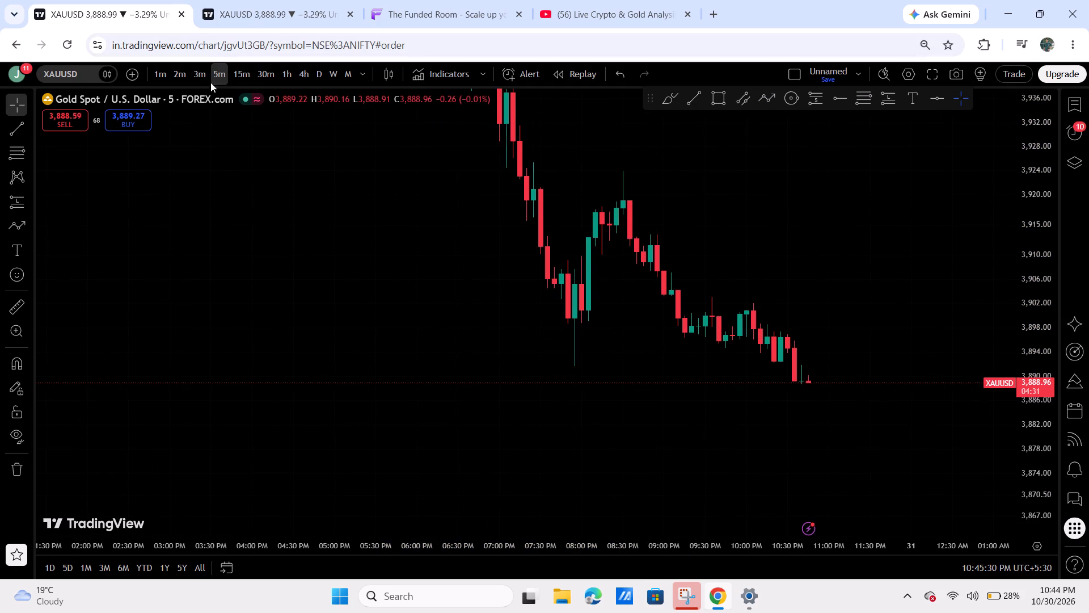
{"action": "left_click", "coordinate": [210, 75]}
{"action": "left_click", "coordinate": [204, 75]}
Measure the drop from about 3,921 beside the 08:30 PM swing high down to about 3,888, and clear the measurement.
{"action": "scroll", "coordinate": [714, 286], "scroll_direction": "down", "scroll_amount": 1}
{"action": "left_click_drag", "start_coordinate": [1027, 418], "coordinate": [1030, 287]}
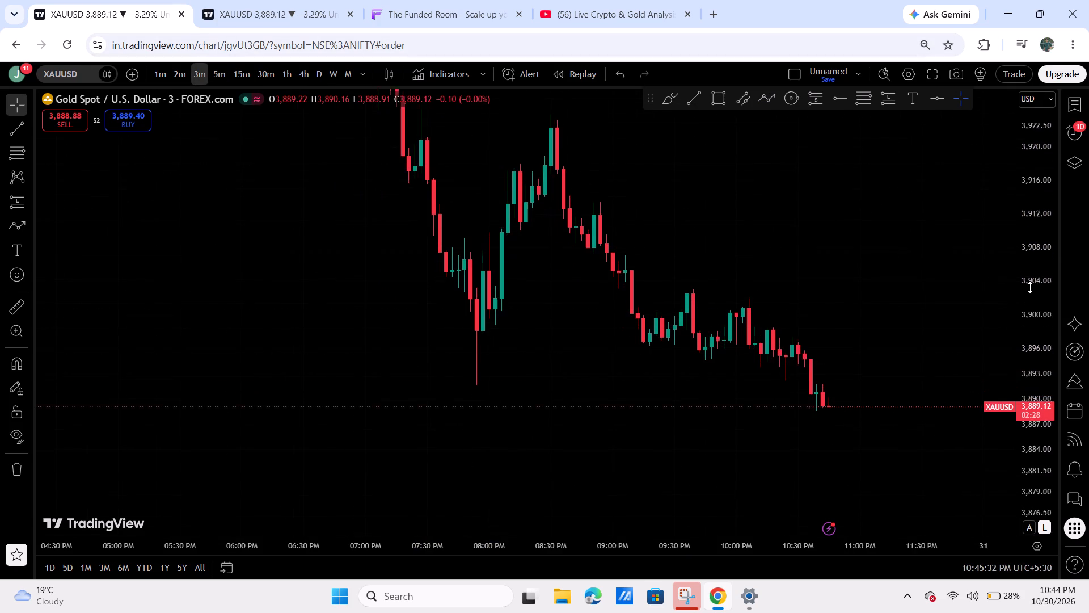
{"action": "left_click_drag", "start_coordinate": [1030, 287], "coordinate": [999, 335]}
{"action": "left_click_drag", "start_coordinate": [821, 342], "coordinate": [791, 373]}
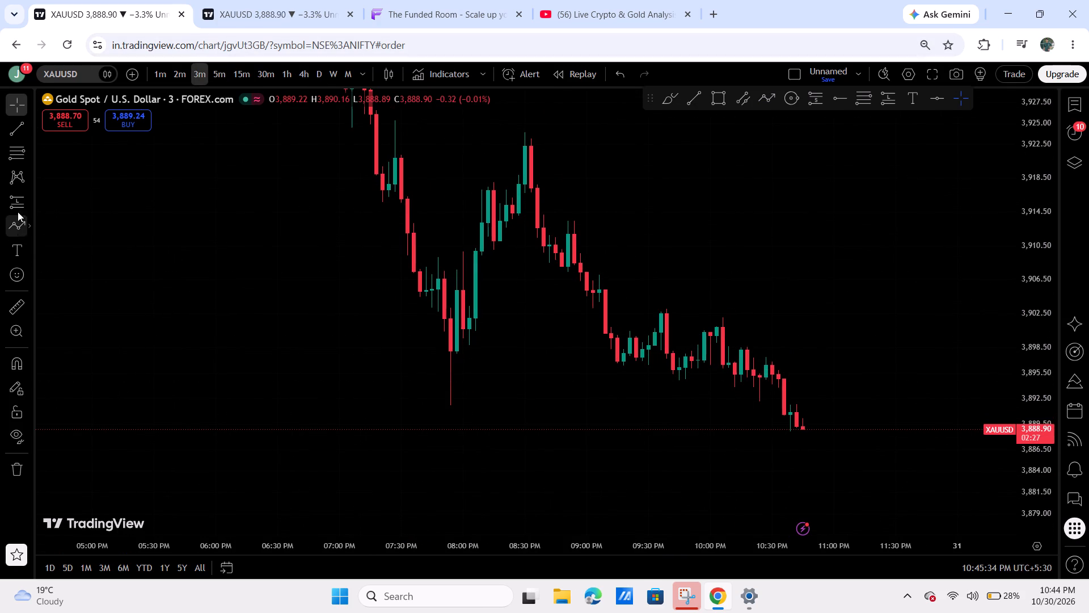
{"action": "left_click", "coordinate": [23, 313]}
{"action": "left_click_drag", "start_coordinate": [536, 154], "coordinate": [542, 156]}
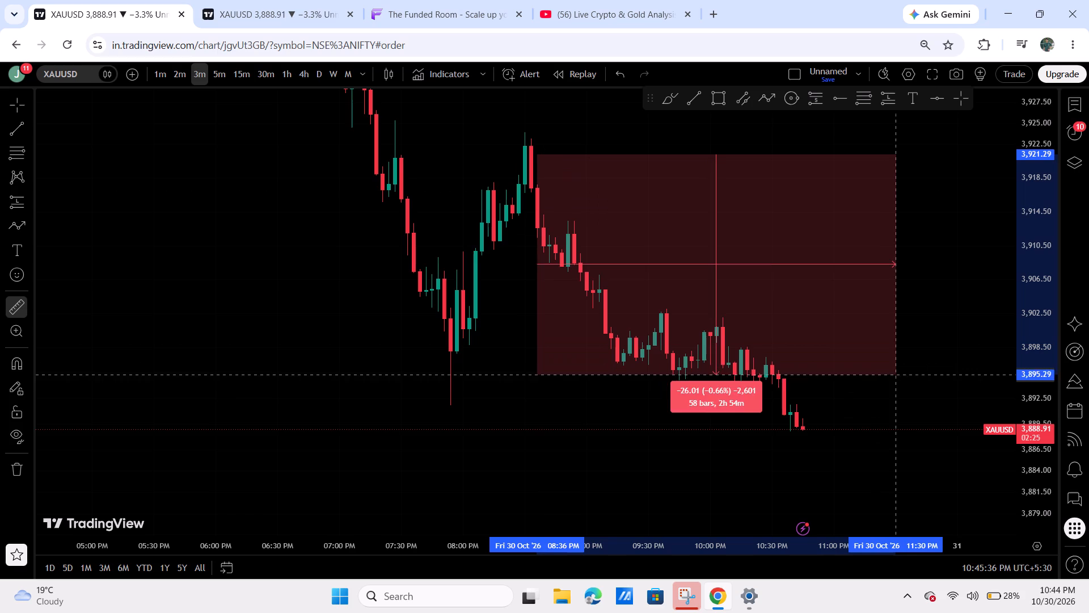
{"action": "left_click", "coordinate": [915, 435]}
{"action": "left_click_drag", "start_coordinate": [950, 342], "coordinate": [900, 331]}
Switch to The Funded Room and examine the 5-minute XAU/USD price action around the grey support zone.
{"action": "left_click", "coordinate": [447, 0]}
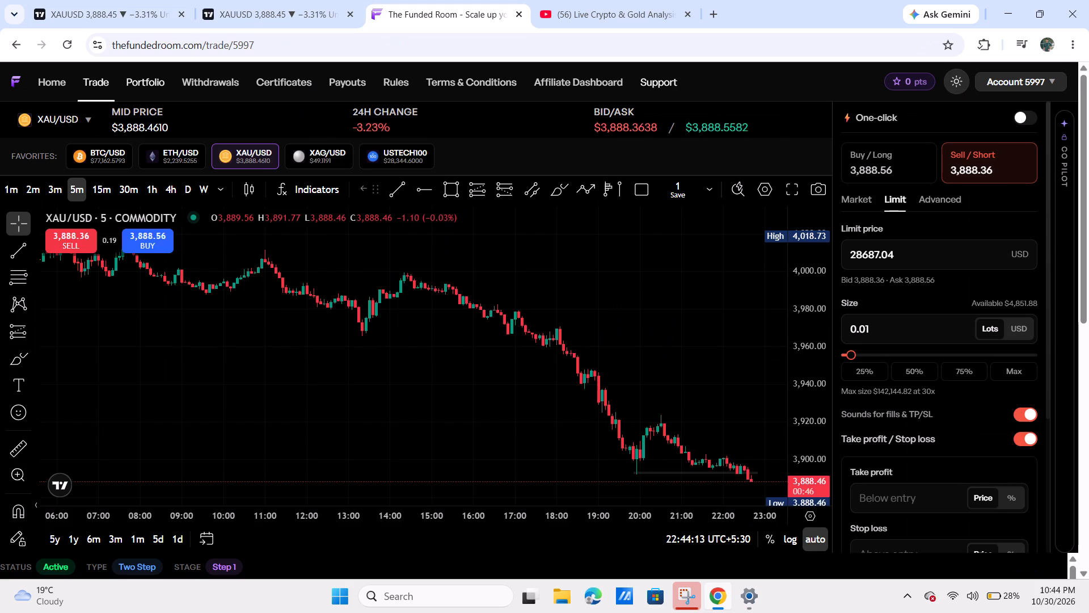
{"action": "scroll", "coordinate": [652, 357], "scroll_direction": "up", "scroll_amount": 6}
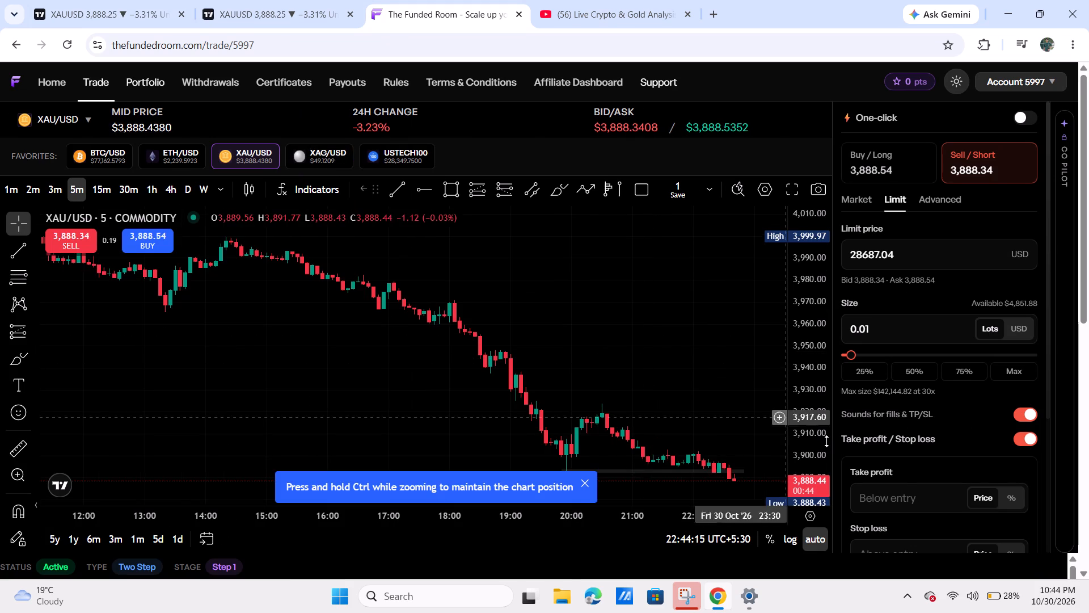
{"action": "left_click_drag", "start_coordinate": [811, 418], "coordinate": [795, 337]}
{"action": "left_click_drag", "start_coordinate": [703, 400], "coordinate": [602, 162]}
{"action": "scroll", "coordinate": [548, 362], "scroll_direction": "up", "scroll_amount": 12}
{"action": "left_click_drag", "start_coordinate": [613, 417], "coordinate": [779, 412]}
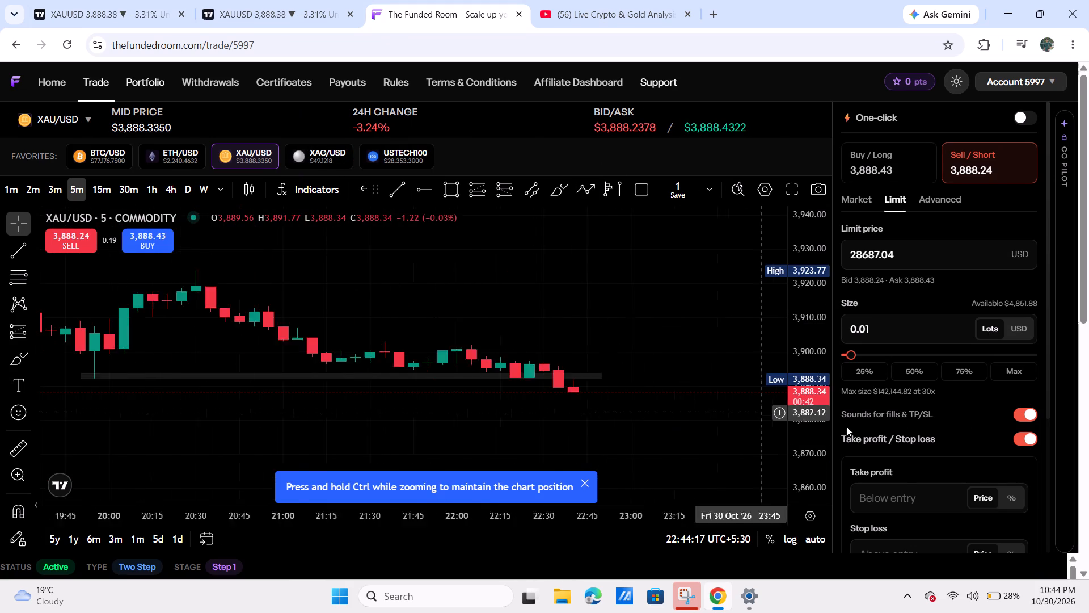
{"action": "left_click_drag", "start_coordinate": [816, 483], "coordinate": [741, 13]}
{"action": "scroll", "coordinate": [517, 347], "scroll_direction": "down", "scroll_amount": 6}
{"action": "left_click_drag", "start_coordinate": [790, 272], "coordinate": [782, 502]}
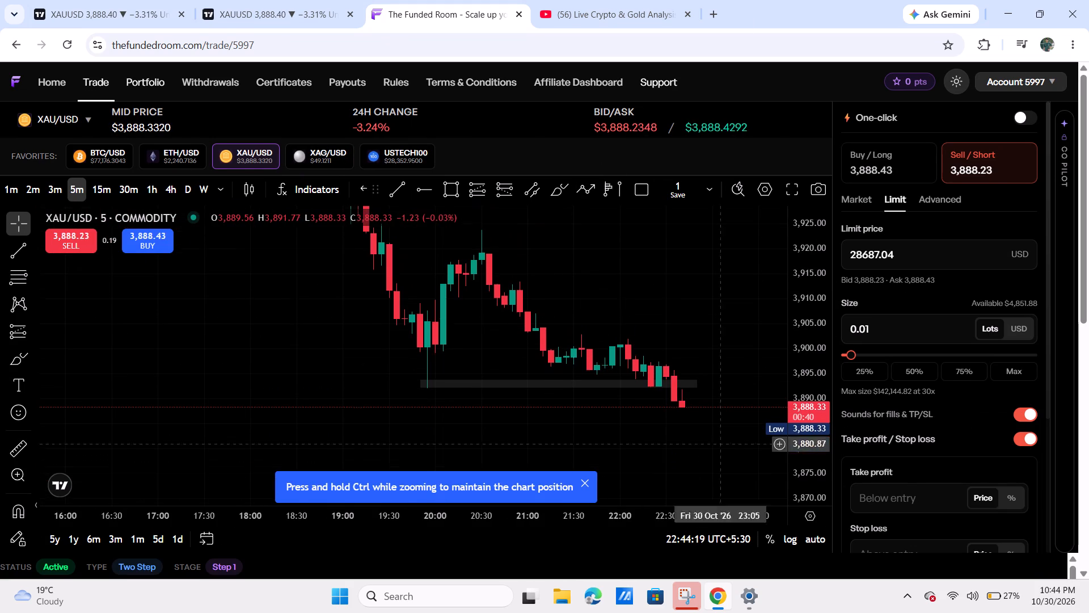
Set The Funded Room's XAU/USD chart to the 3-minute timeframe and frame the latest candles around the grey support zone.
{"action": "left_click", "coordinate": [59, 188]}
{"action": "scroll", "coordinate": [316, 286], "scroll_direction": "down", "scroll_amount": 2}
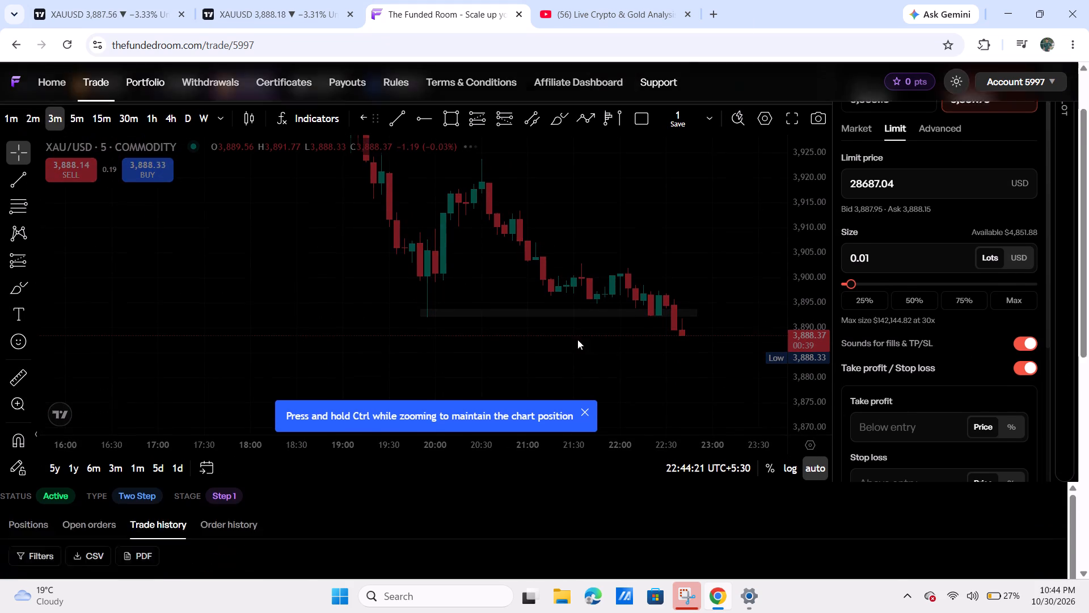
{"action": "left_click", "coordinate": [583, 337]}
{"action": "scroll", "coordinate": [1005, 341], "scroll_direction": "up", "scroll_amount": 6}
{"action": "left_click_drag", "start_coordinate": [712, 373], "coordinate": [700, 272]}
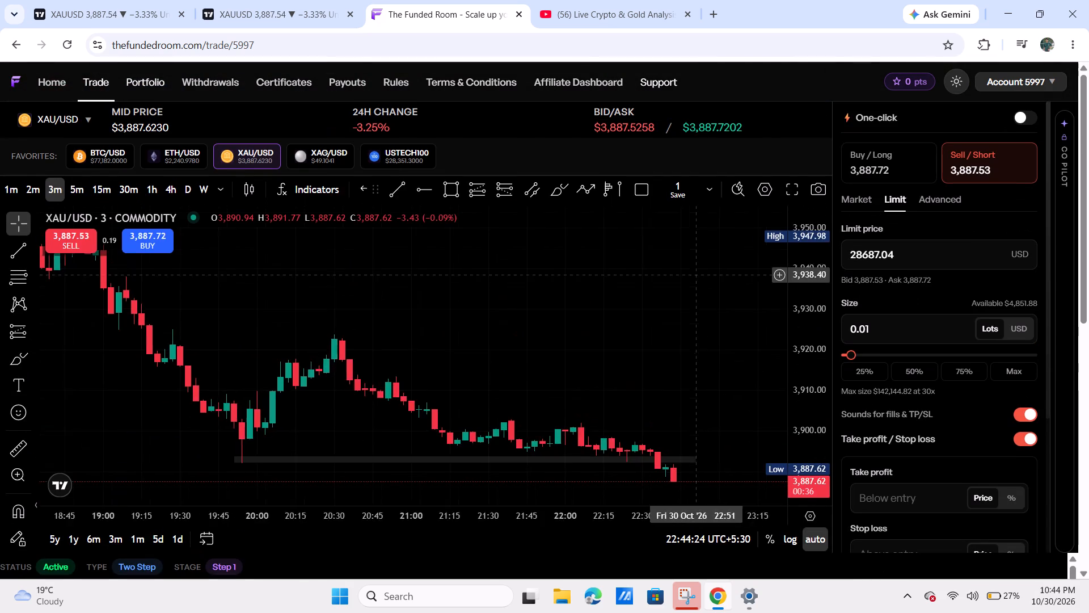
{"action": "scroll", "coordinate": [702, 306], "scroll_direction": "down", "scroll_amount": 6}
{"action": "left_click_drag", "start_coordinate": [801, 381], "coordinate": [797, 205]}
{"action": "left_click_drag", "start_coordinate": [762, 356], "coordinate": [709, 158]}
{"action": "scroll", "coordinate": [672, 365], "scroll_direction": "up", "scroll_amount": 3}
{"action": "left_click_drag", "start_coordinate": [666, 365], "coordinate": [636, 280]}
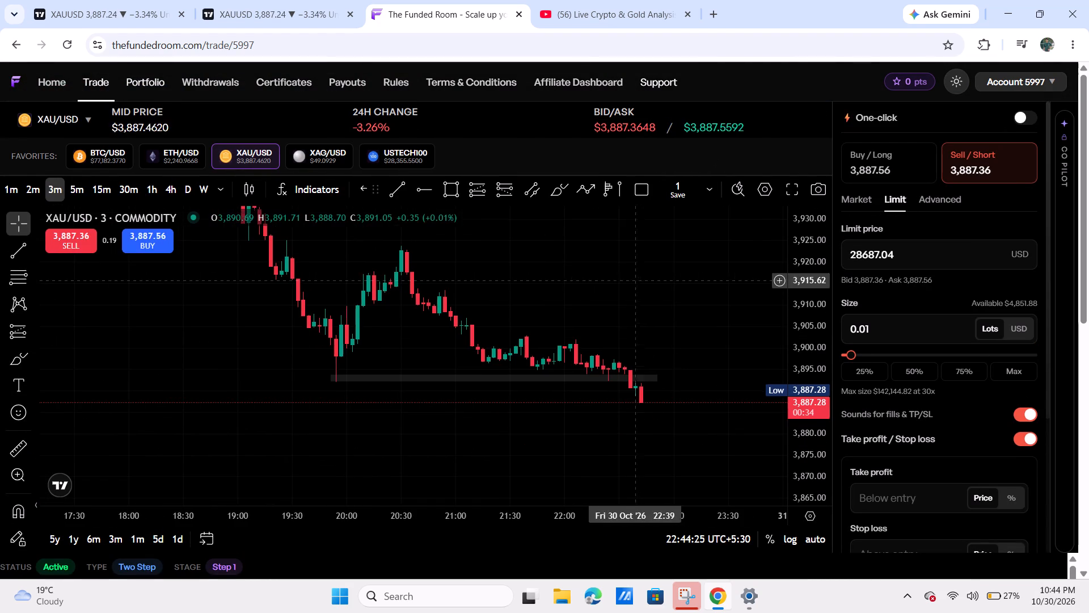
{"action": "left_click_drag", "start_coordinate": [624, 312], "coordinate": [631, 310]}
Set the XAU/USD sell order size to 0.1 lots.
{"action": "left_click", "coordinate": [911, 314]}
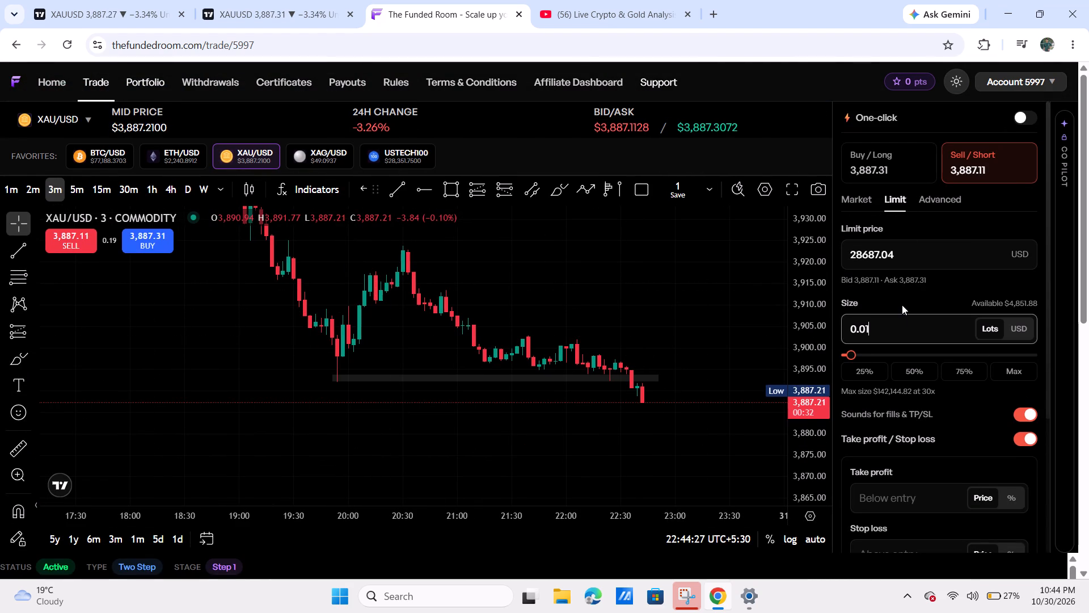
{"action": "key", "text": "BackSpace"}
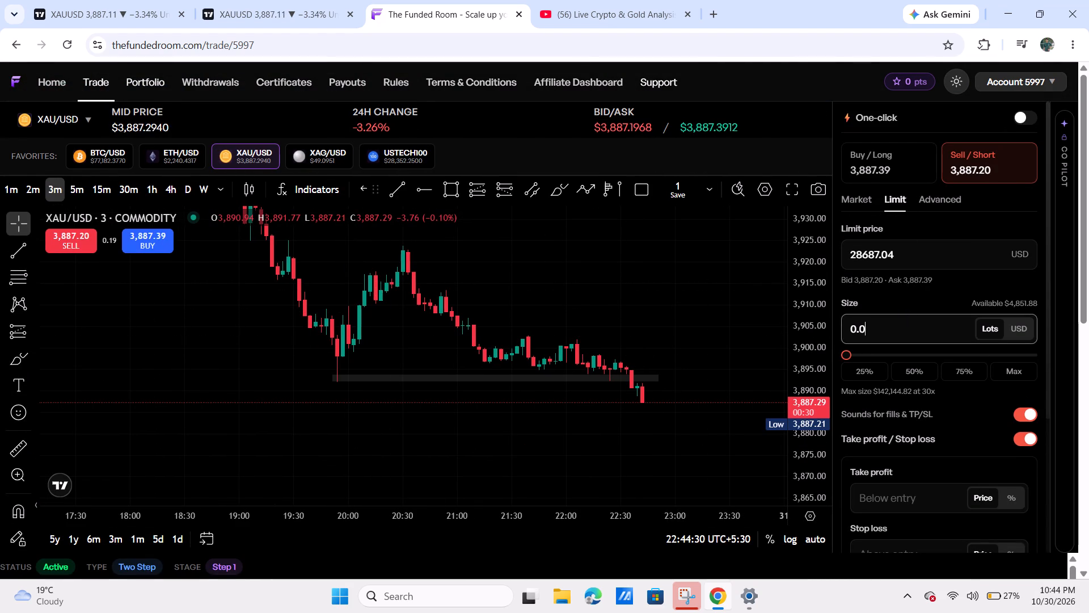
{"action": "key", "text": "BackSpace"}
{"action": "key", "text": "1"}
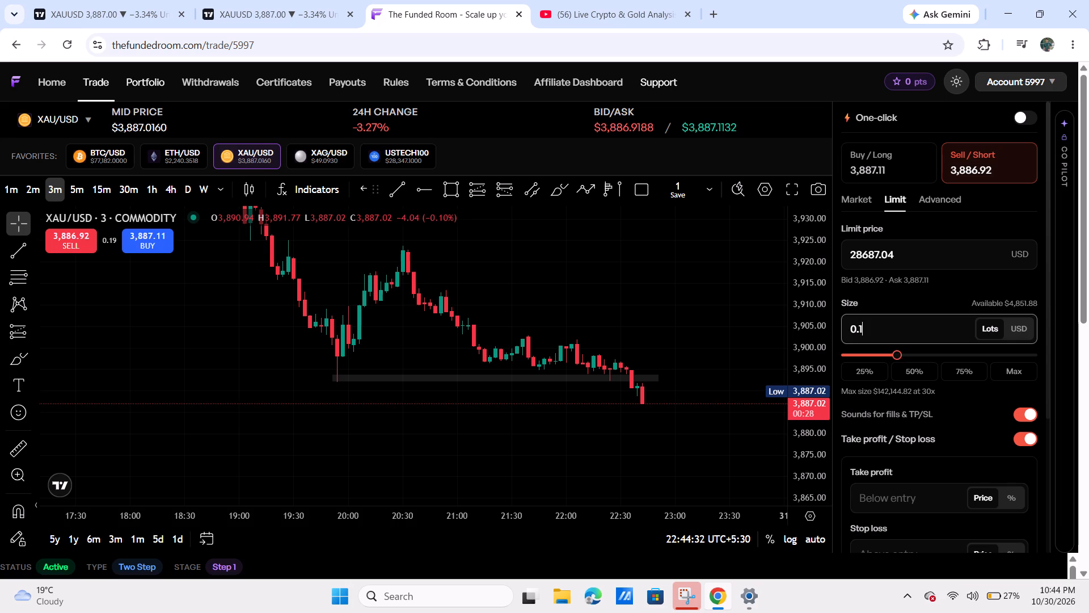
Bring up the 0.1-lot sell limit order for review and check its details without confirming it.
{"action": "scroll", "coordinate": [988, 236], "scroll_direction": "down", "scroll_amount": 3}
{"action": "left_click", "coordinate": [892, 524]}
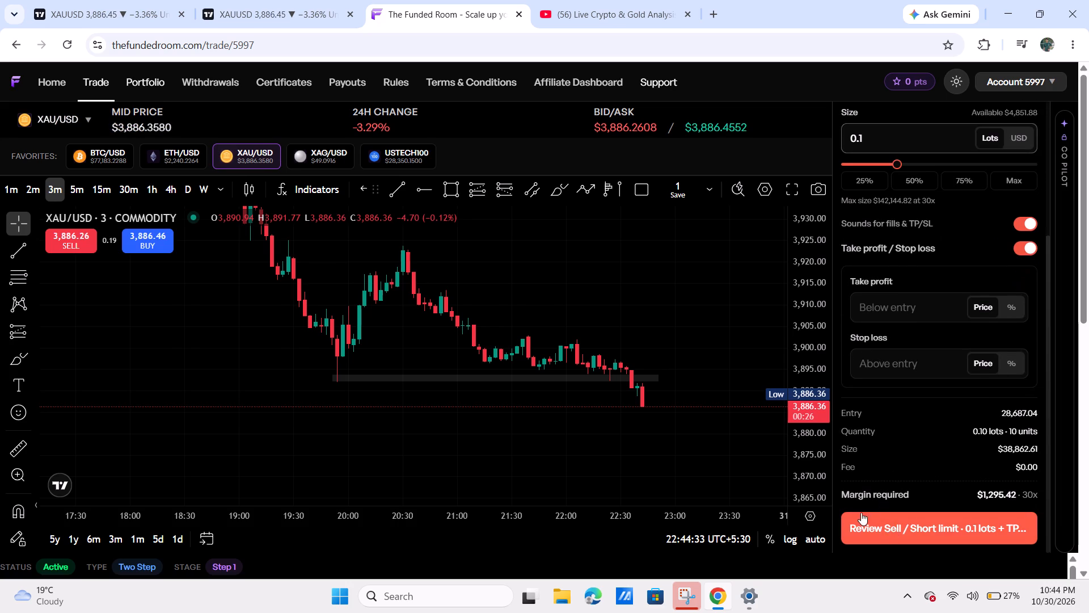
{"action": "scroll", "coordinate": [966, 366], "scroll_direction": "up", "scroll_amount": 3}
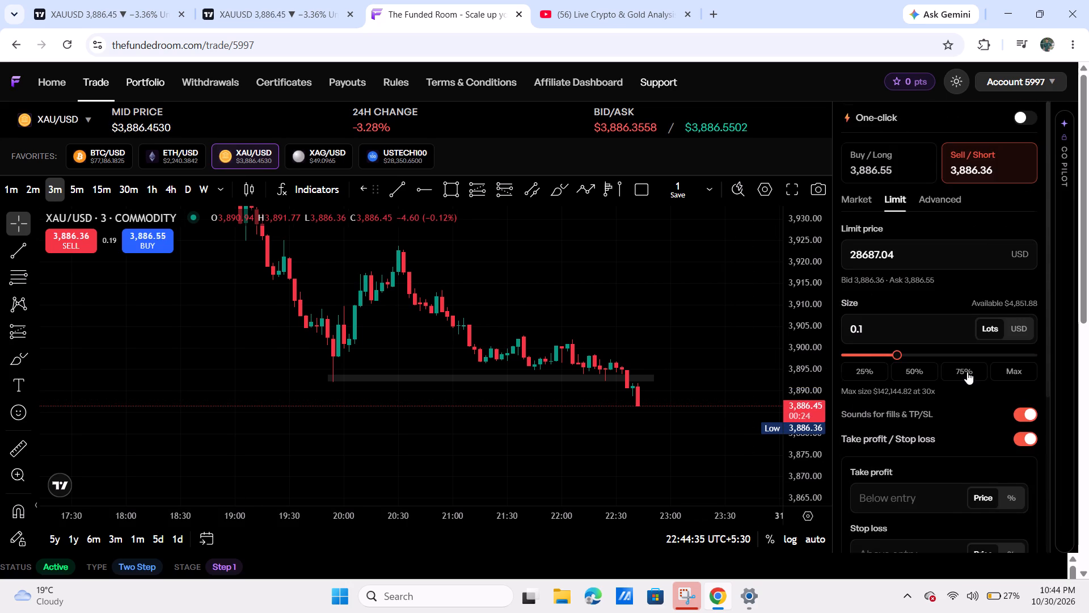
{"action": "scroll", "coordinate": [968, 375], "scroll_direction": "down", "scroll_amount": 4}
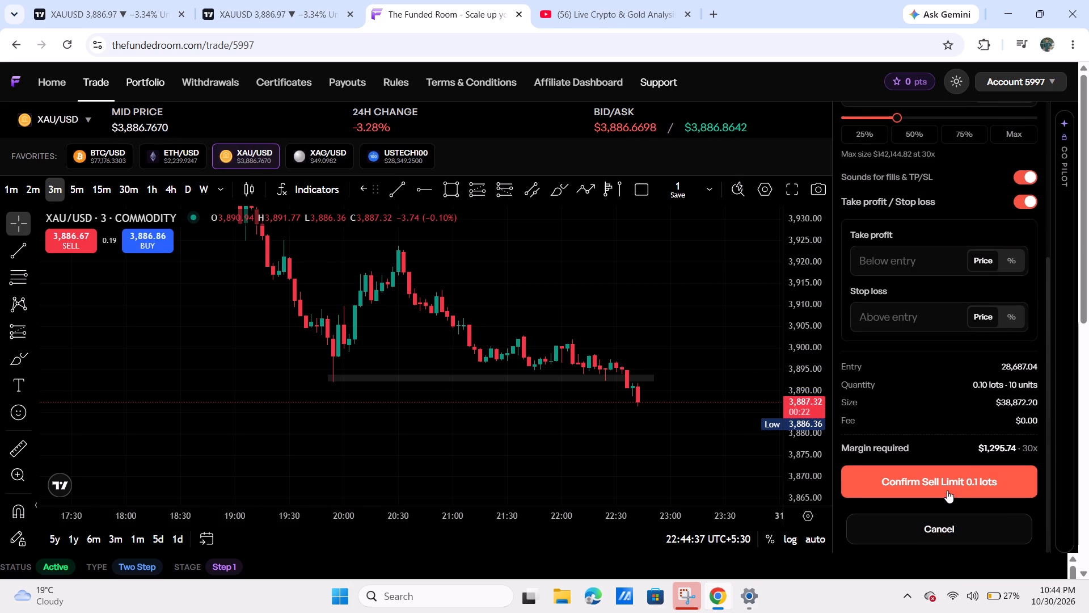
{"action": "scroll", "coordinate": [742, 444], "scroll_direction": "up", "scroll_amount": 3}
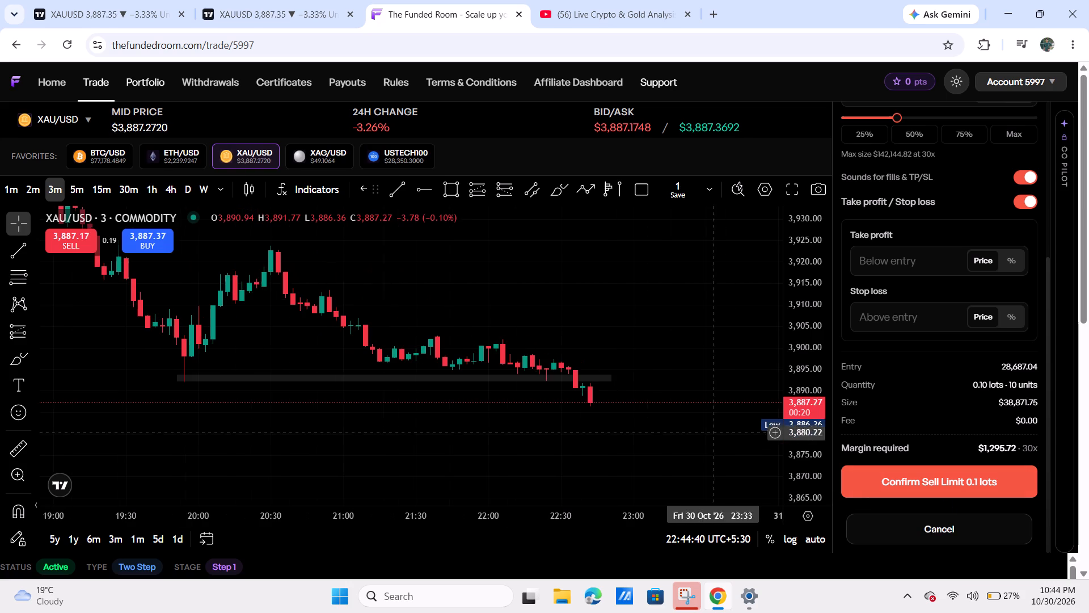
{"action": "scroll", "coordinate": [916, 451], "scroll_direction": "up", "scroll_amount": 4}
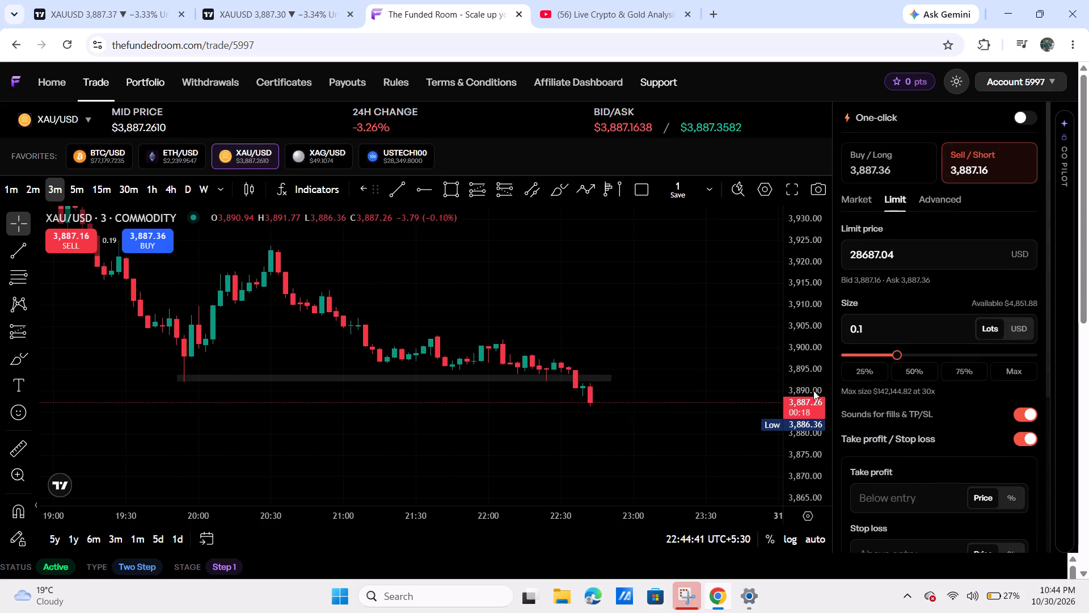
Change the 0.1-lot XAU/USD sell order to a Market order and dismiss the chart tip.
{"action": "left_click", "coordinate": [683, 330]}
{"action": "left_click", "coordinate": [854, 205]}
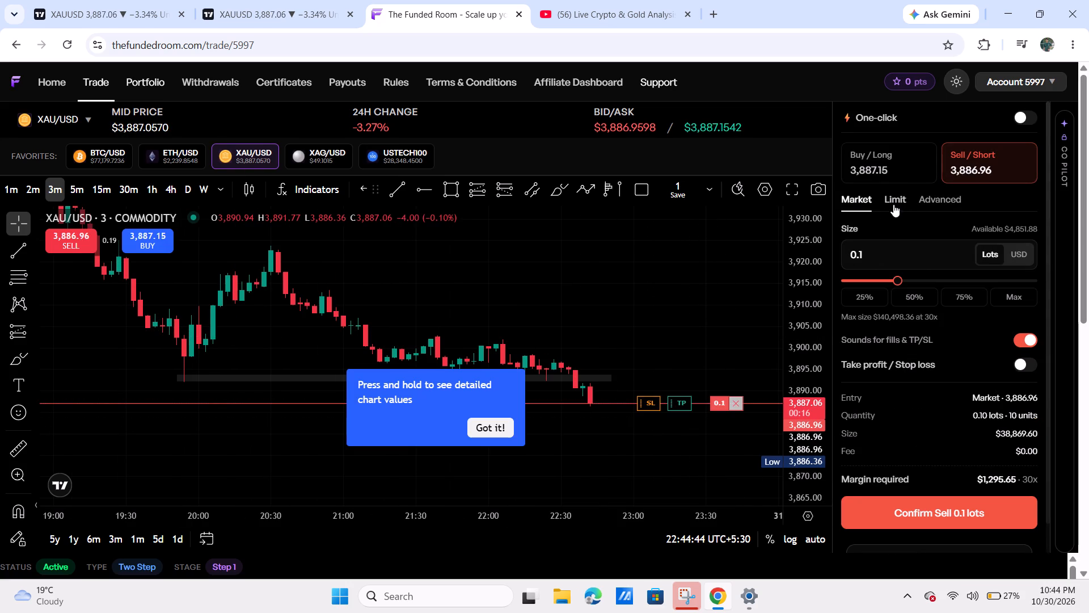
{"action": "left_click", "coordinate": [502, 429]}
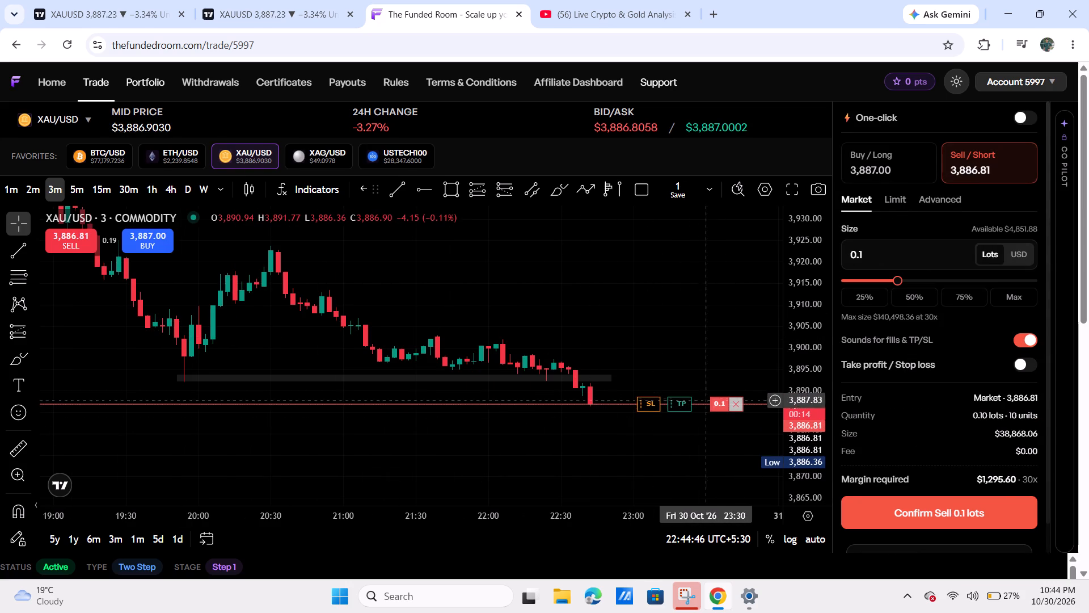
{"action": "left_click_drag", "start_coordinate": [715, 404], "coordinate": [707, 358]}
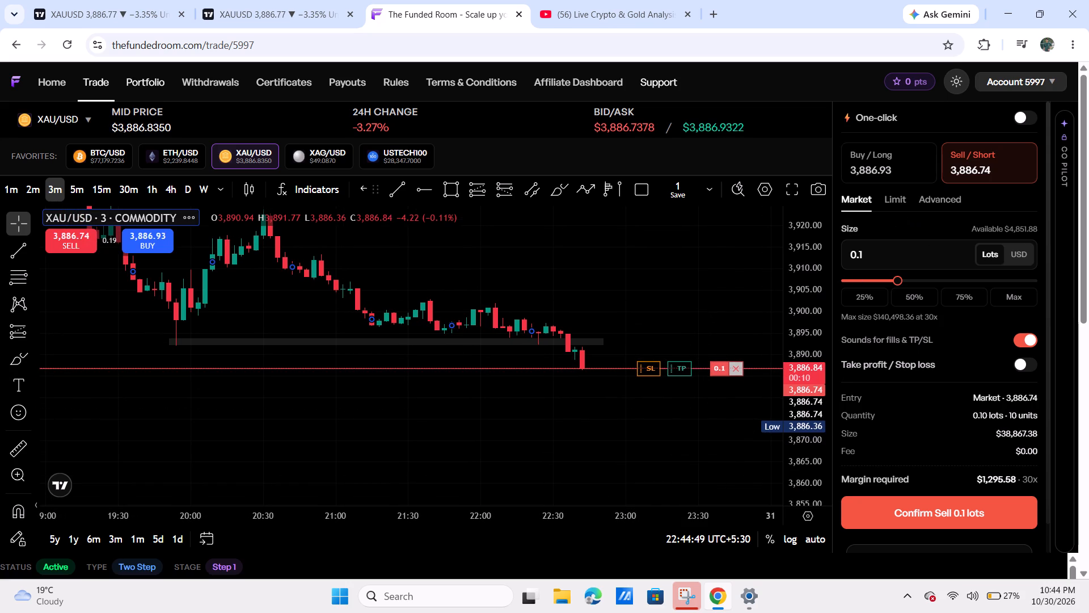
Change the 0.1-lot XAU/USD sell order to a Limit order priced at 3912.64.
{"action": "left_click", "coordinate": [900, 202]}
{"action": "left_click_drag", "start_coordinate": [693, 367], "coordinate": [691, 330]}
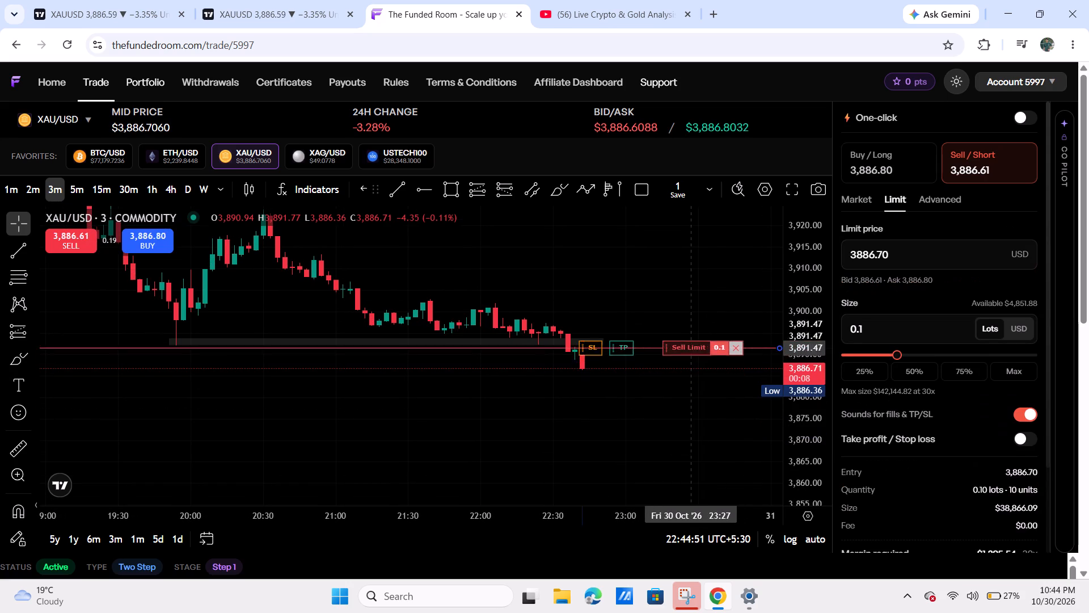
{"action": "left_click_drag", "start_coordinate": [691, 330], "coordinate": [684, 257]}
Add a stop loss at about 3,916.28 to the sell limit order on the chart.
{"action": "left_click_drag", "start_coordinate": [560, 293], "coordinate": [679, 334]}
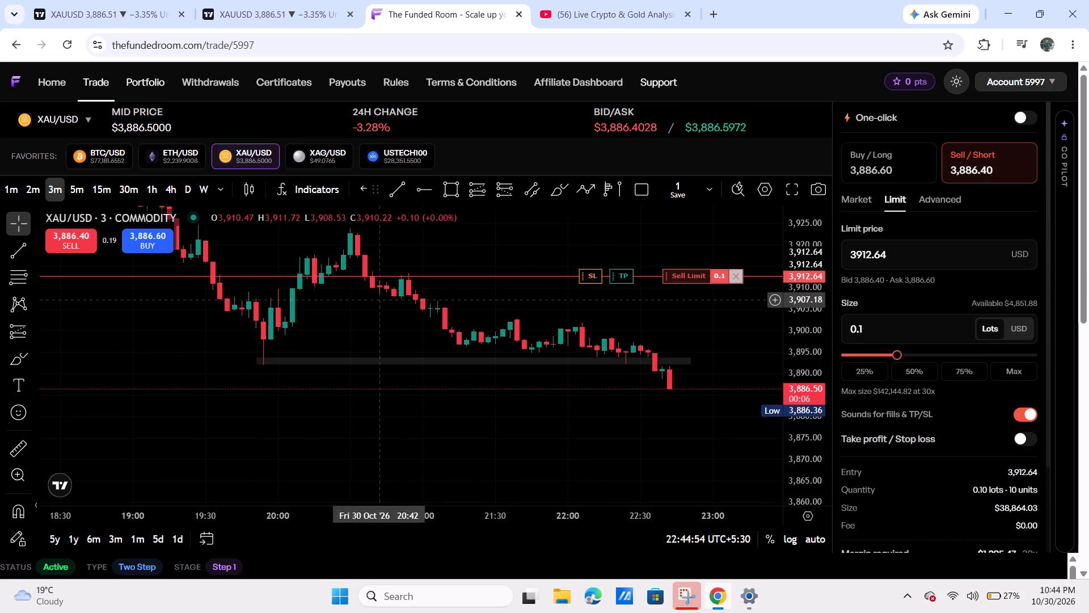
{"action": "left_click_drag", "start_coordinate": [584, 305], "coordinate": [606, 348]}
{"action": "left_click_drag", "start_coordinate": [551, 339], "coordinate": [580, 326]}
{"action": "left_click_drag", "start_coordinate": [594, 301], "coordinate": [603, 285]}
Draw a rising trend line from about 3,892.96 at the 19:51 low to about 3,922.90 at 21:00.
{"action": "left_click", "coordinate": [9, 249]}
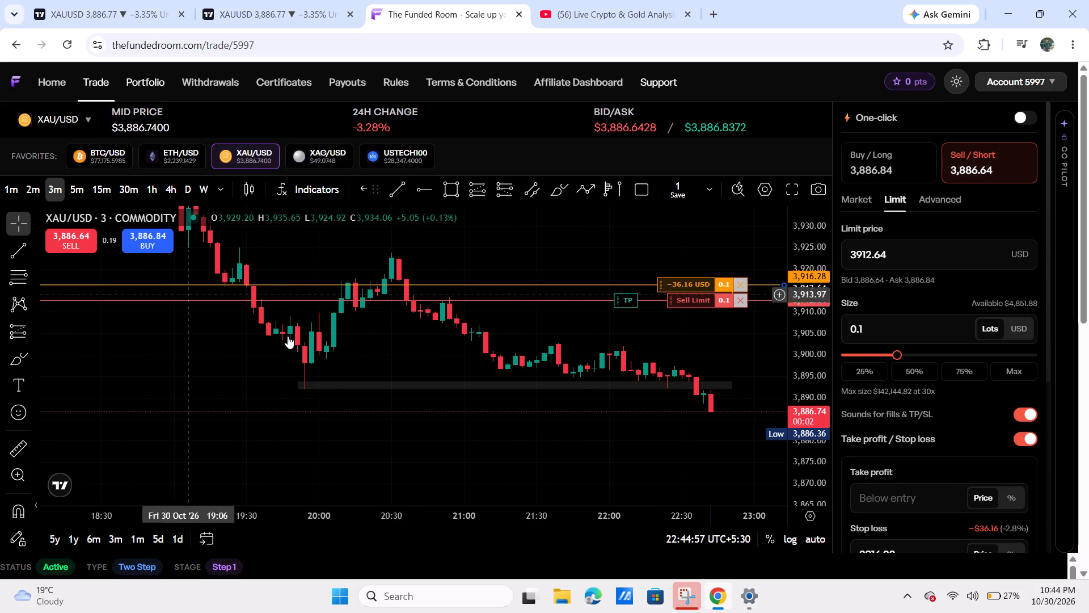
{"action": "left_click_drag", "start_coordinate": [298, 385], "coordinate": [305, 373]}
{"action": "left_click", "coordinate": [456, 256]}
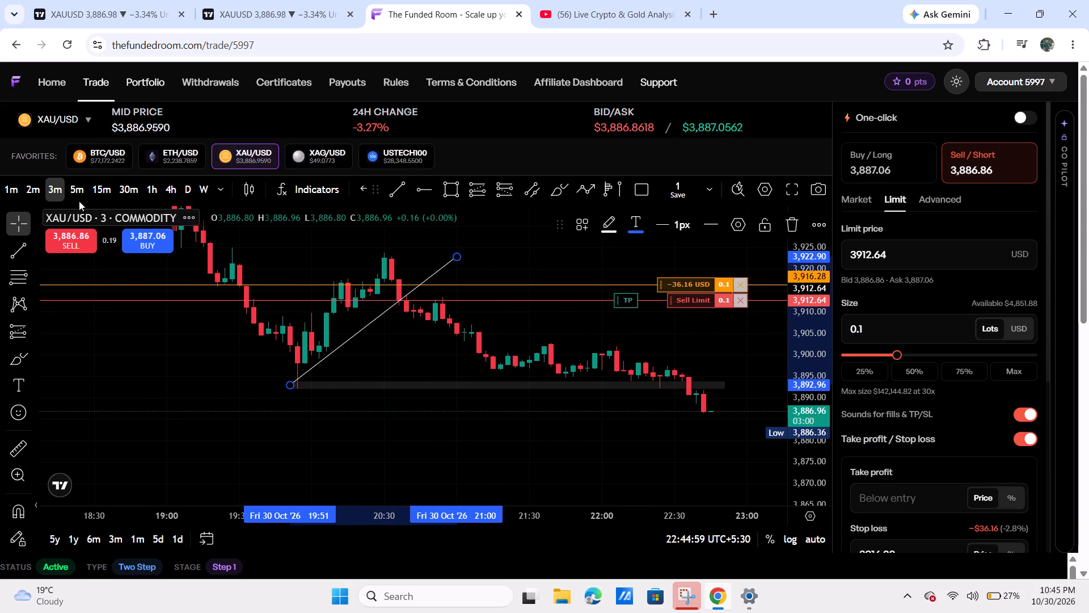
Set the chart to the 2-minute timeframe and raise the order's stop loss to about 3,923.62, beside the 20:30 swing high.
{"action": "left_click", "coordinate": [38, 192]}
{"action": "scroll", "coordinate": [517, 328], "scroll_direction": "down", "scroll_amount": 4}
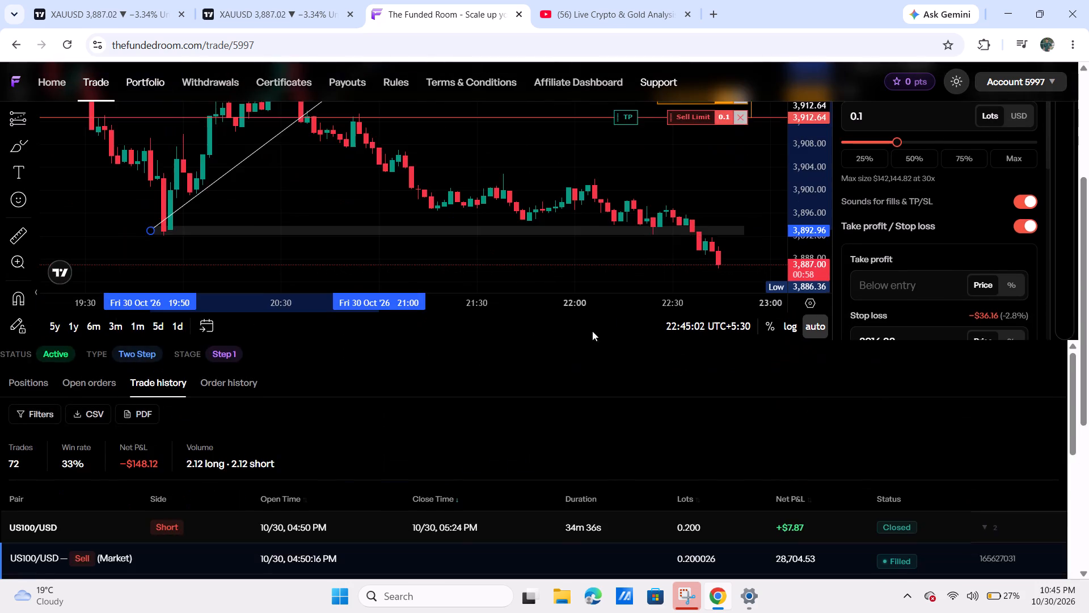
{"action": "scroll", "coordinate": [700, 349], "scroll_direction": "up", "scroll_amount": 5}
{"action": "left_click_drag", "start_coordinate": [489, 363], "coordinate": [732, 363]}
{"action": "left_click_drag", "start_coordinate": [804, 401], "coordinate": [812, 314]}
{"action": "left_click_drag", "start_coordinate": [607, 371], "coordinate": [738, 405]}
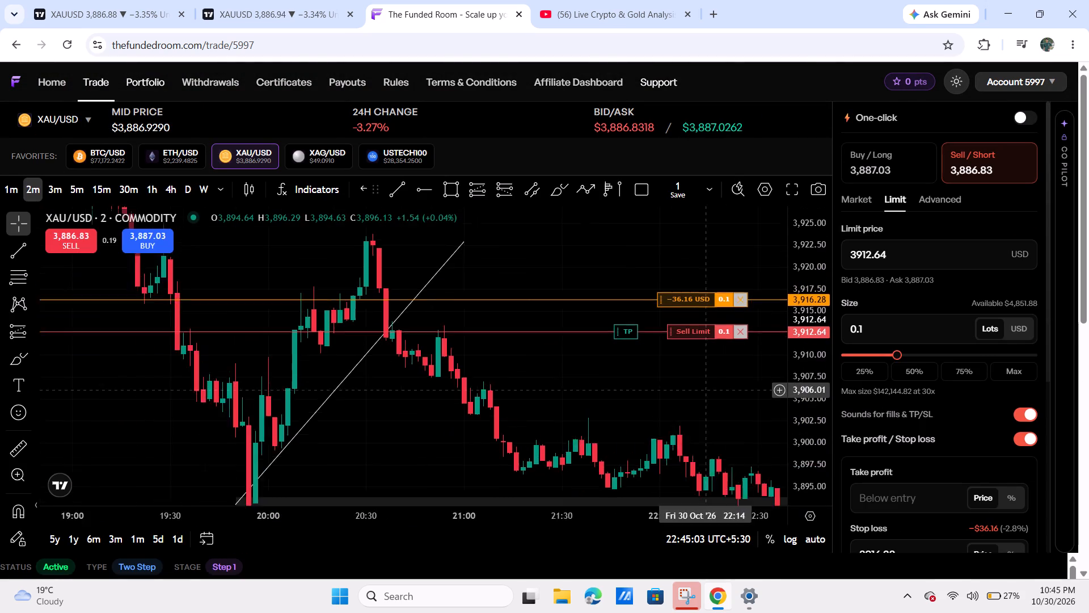
{"action": "left_click_drag", "start_coordinate": [738, 405], "coordinate": [741, 408]}
{"action": "left_click_drag", "start_coordinate": [808, 298], "coordinate": [784, 364]}
{"action": "left_click_drag", "start_coordinate": [663, 381], "coordinate": [711, 385]}
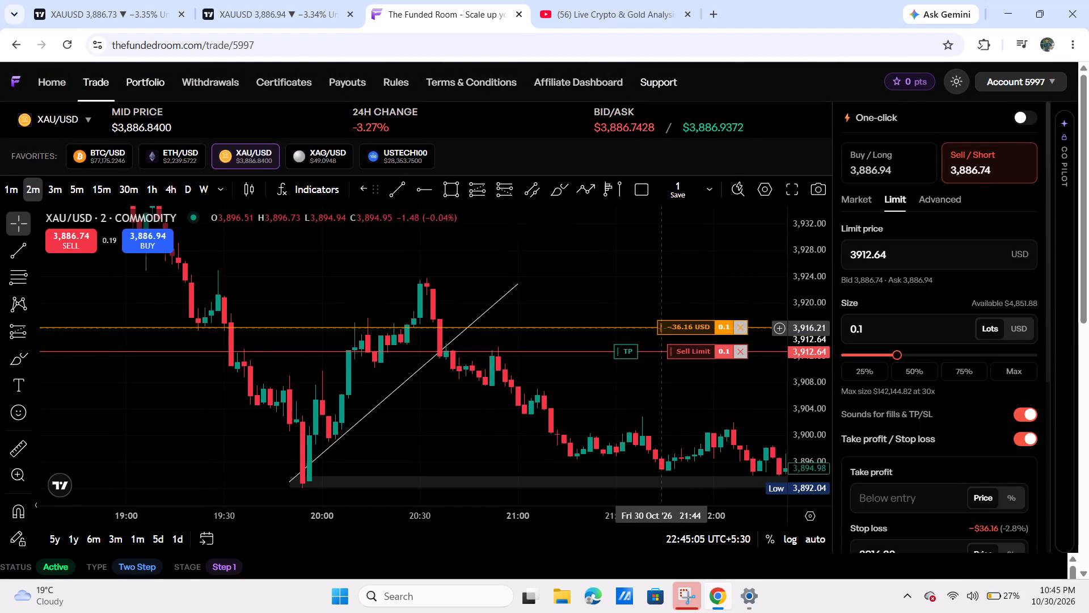
{"action": "left_click_drag", "start_coordinate": [682, 328], "coordinate": [683, 319]}
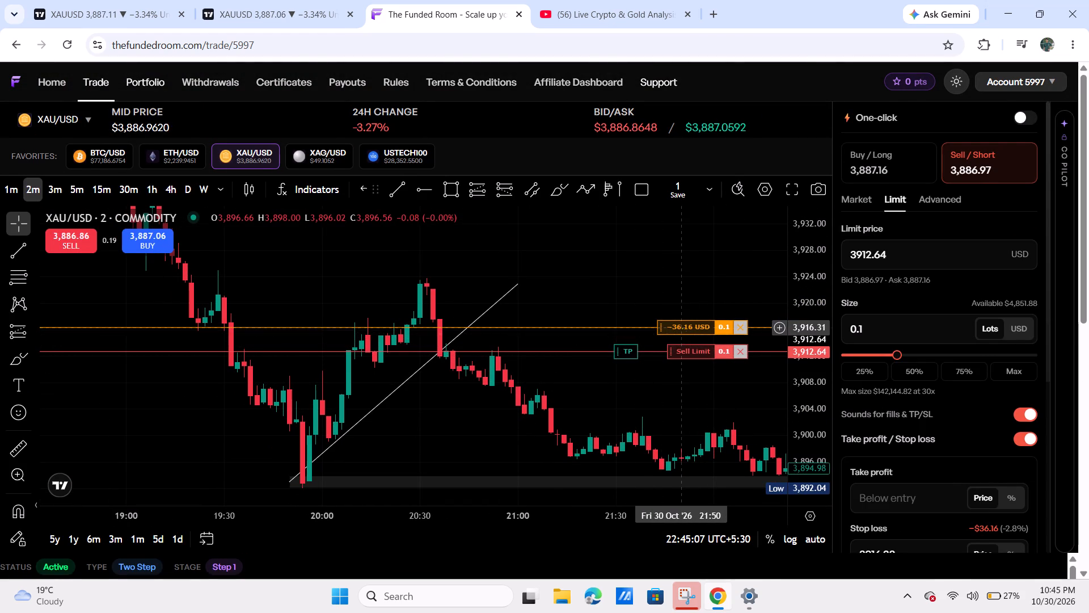
{"action": "left_click_drag", "start_coordinate": [683, 319], "coordinate": [695, 279]}
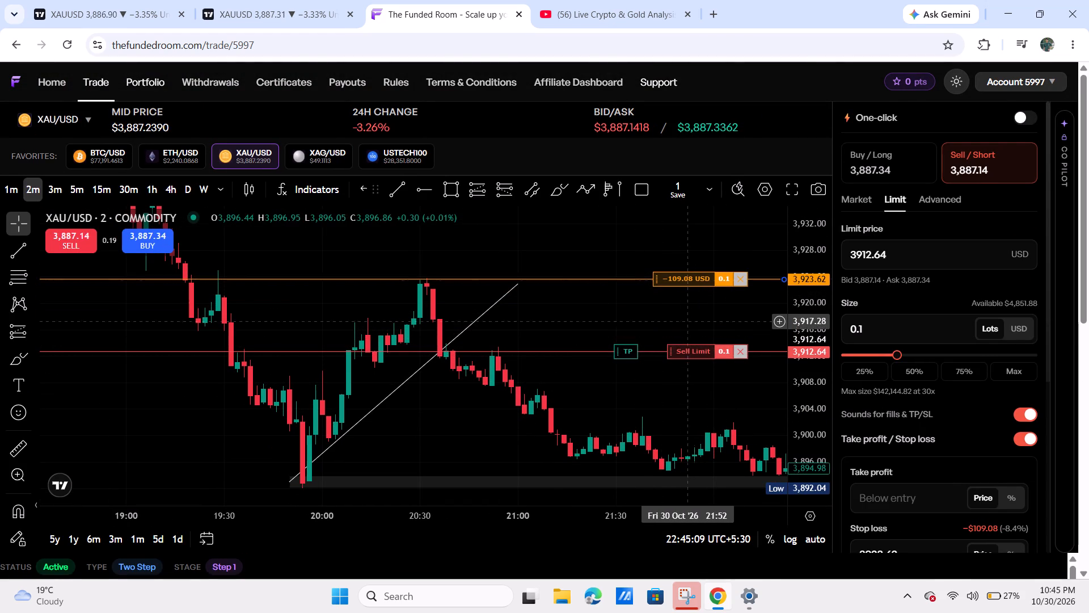
Raise the sell limit order's price on the chart to about 3918.89, just below the swing high.
{"action": "left_click_drag", "start_coordinate": [681, 351], "coordinate": [695, 306]}
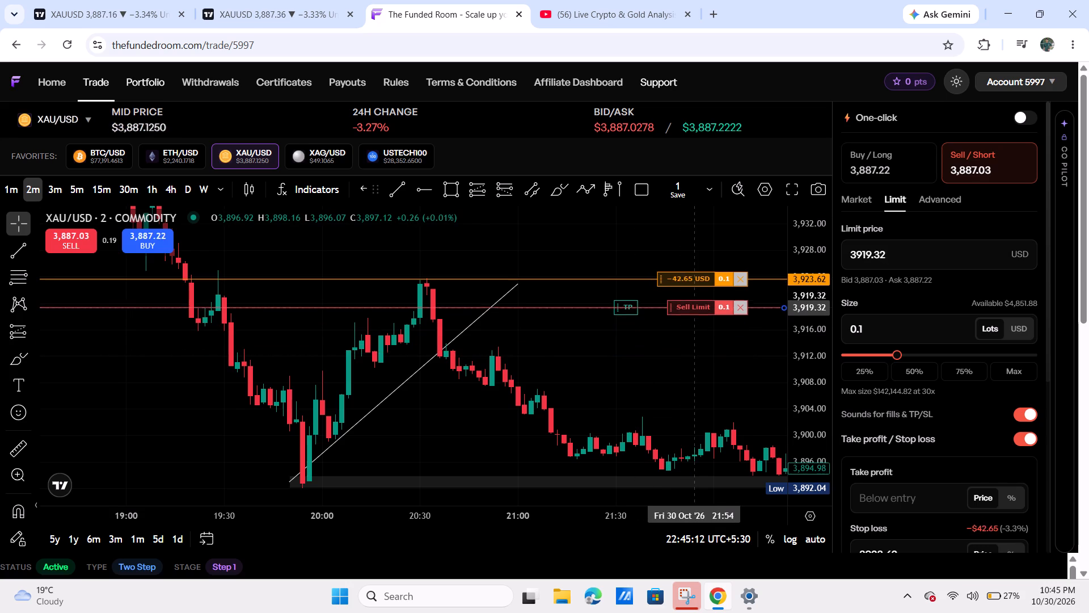
{"action": "left_click_drag", "start_coordinate": [695, 306], "coordinate": [703, 299]}
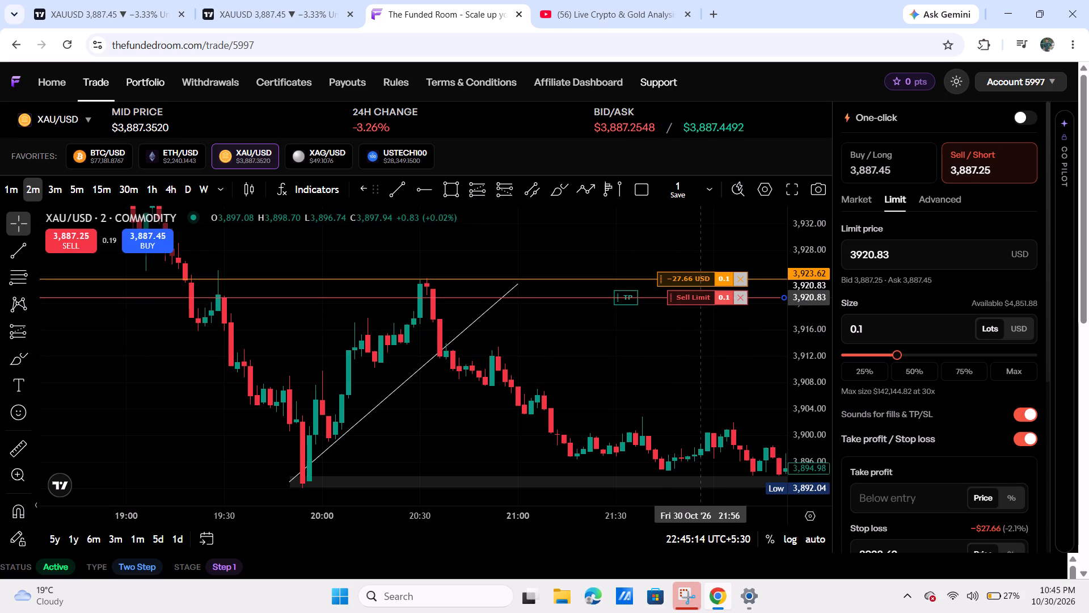
{"action": "left_click_drag", "start_coordinate": [703, 299], "coordinate": [707, 300]}
{"action": "left_click", "coordinate": [675, 342]}
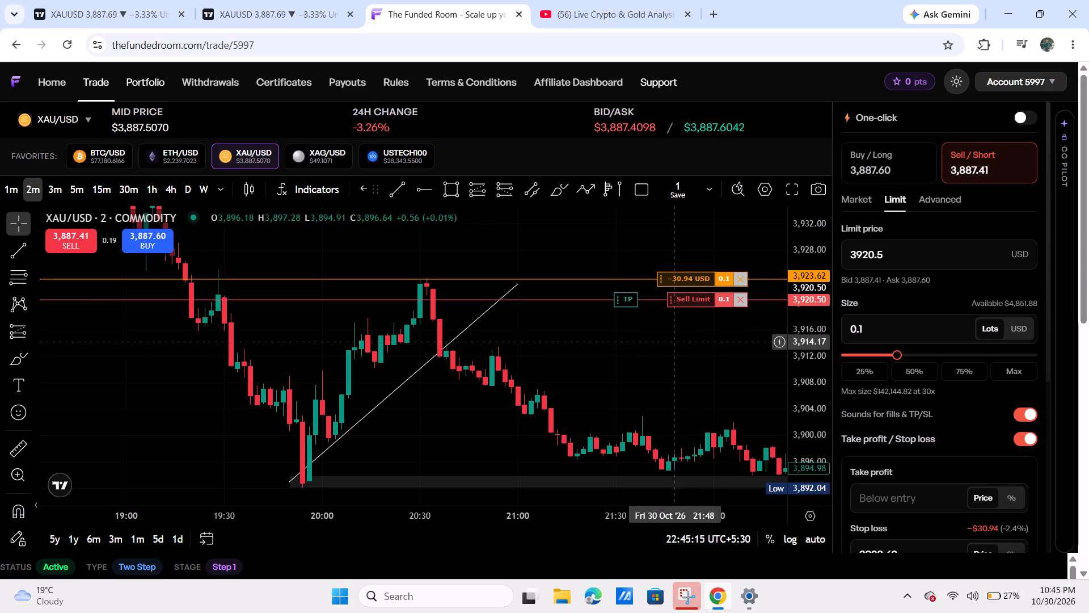
{"action": "left_click_drag", "start_coordinate": [699, 301], "coordinate": [702, 314]}
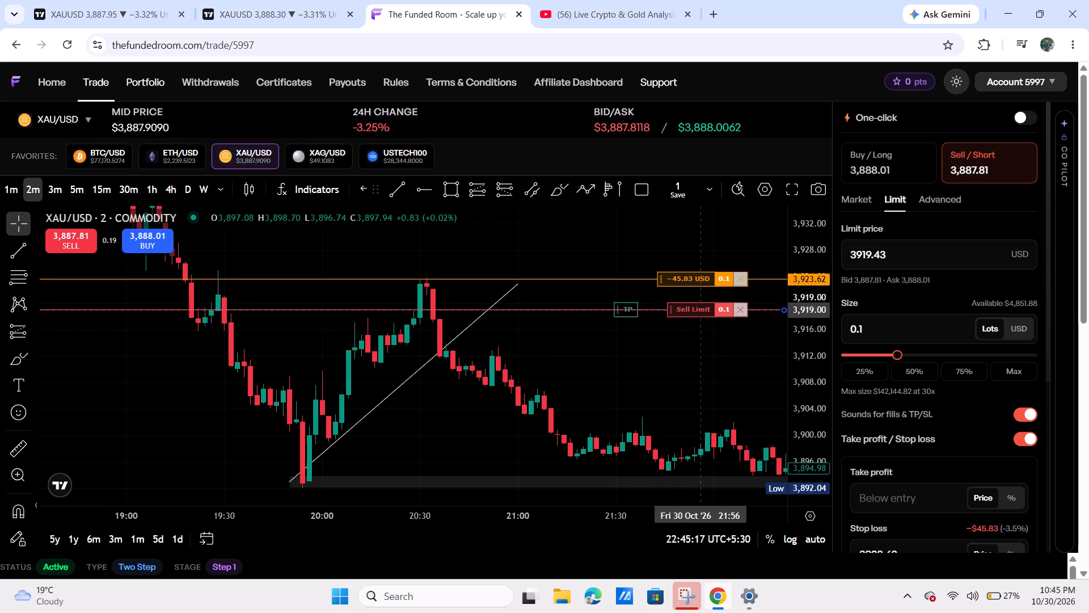
{"action": "left_click_drag", "start_coordinate": [702, 314], "coordinate": [704, 318]}
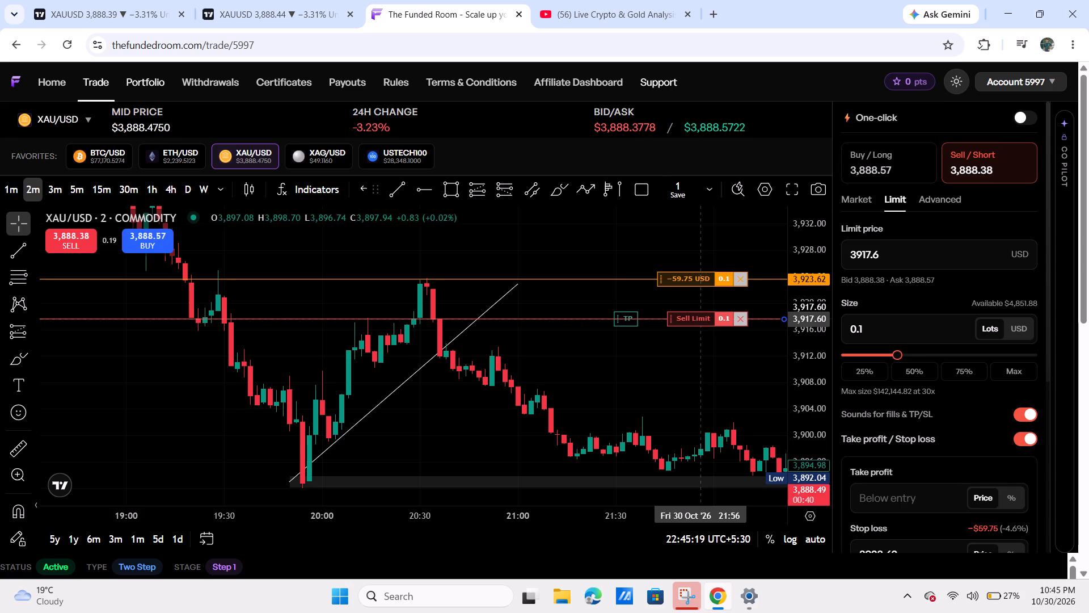
{"action": "left_click_drag", "start_coordinate": [704, 318], "coordinate": [708, 310]}
Set the chart to the 1-minute timeframe and fine-tune the order's stop loss to about 3,923.86.
{"action": "left_click", "coordinate": [6, 192]}
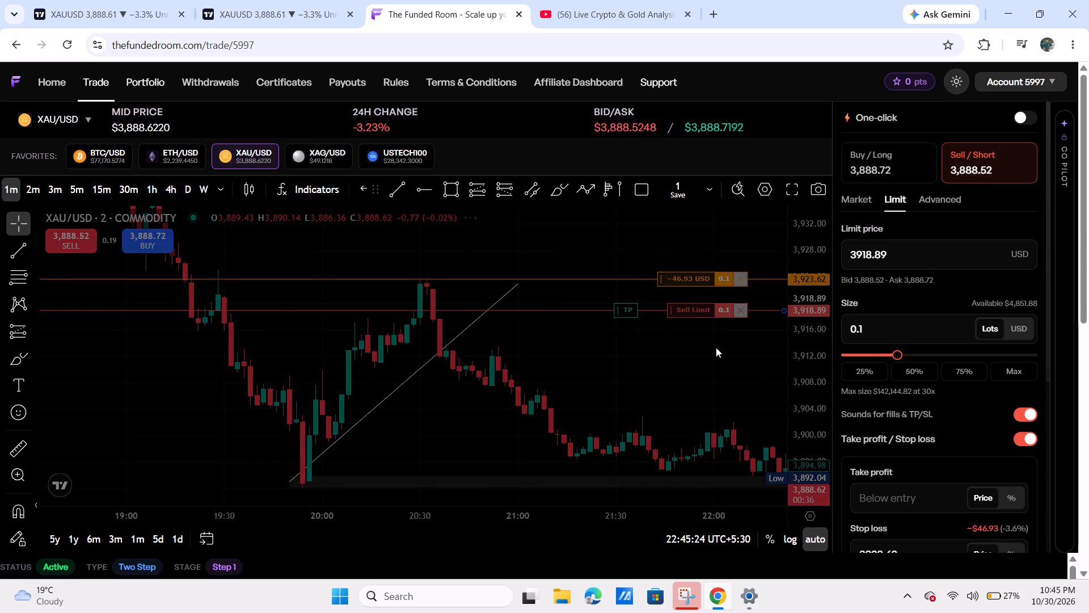
{"action": "scroll", "coordinate": [703, 352], "scroll_direction": "down", "scroll_amount": 4}
{"action": "left_click_drag", "start_coordinate": [434, 314], "coordinate": [777, 331]}
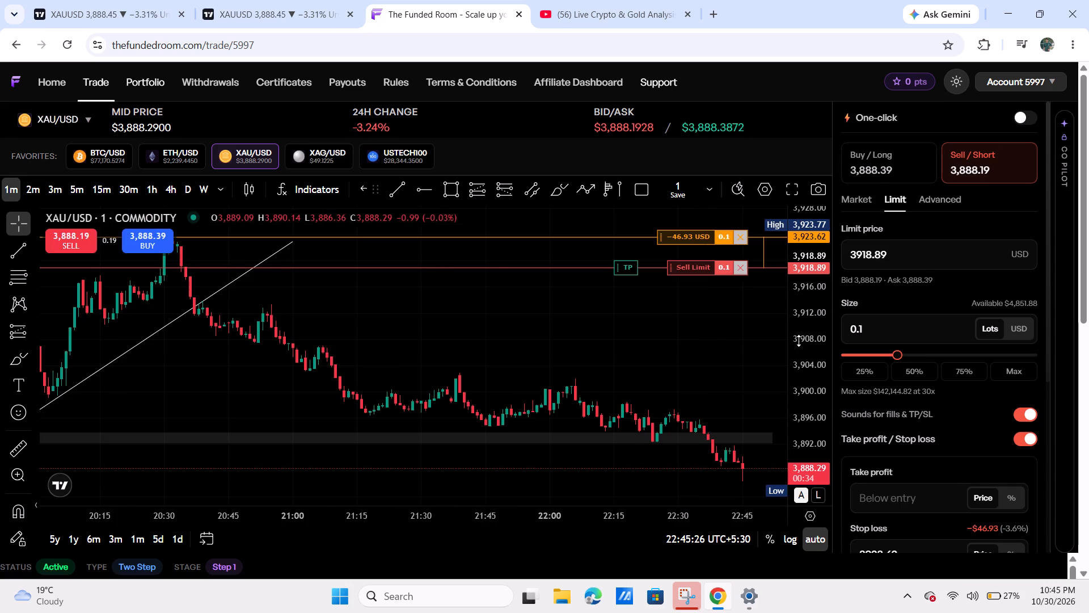
{"action": "left_click_drag", "start_coordinate": [801, 349], "coordinate": [807, 308]}
{"action": "left_click_drag", "start_coordinate": [419, 312], "coordinate": [805, 411]}
{"action": "left_click_drag", "start_coordinate": [697, 410], "coordinate": [598, 410]}
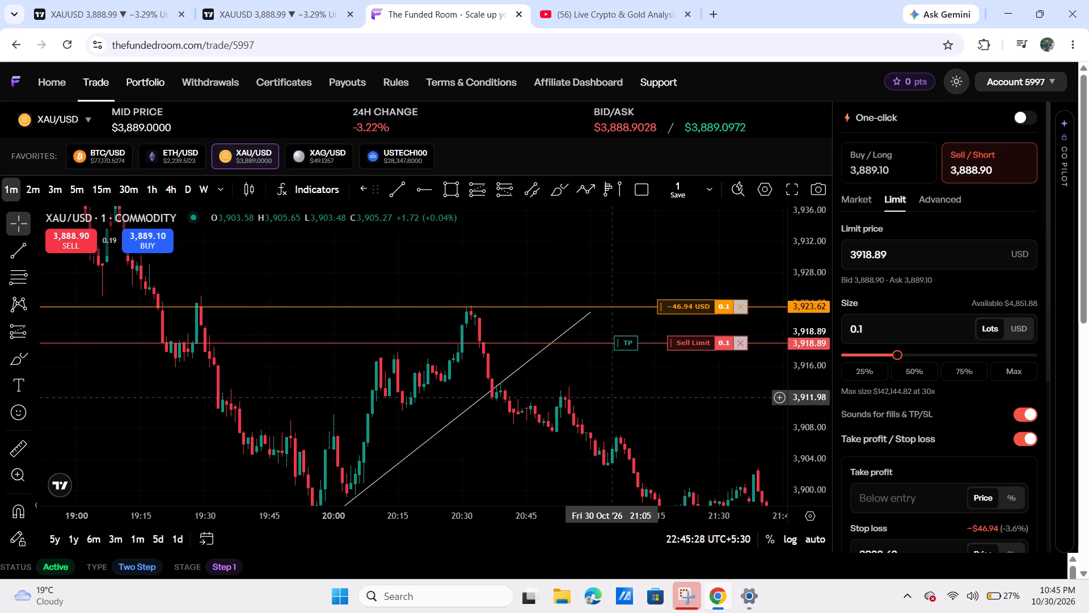
{"action": "scroll", "coordinate": [625, 410], "scroll_direction": "up", "scroll_amount": 2}
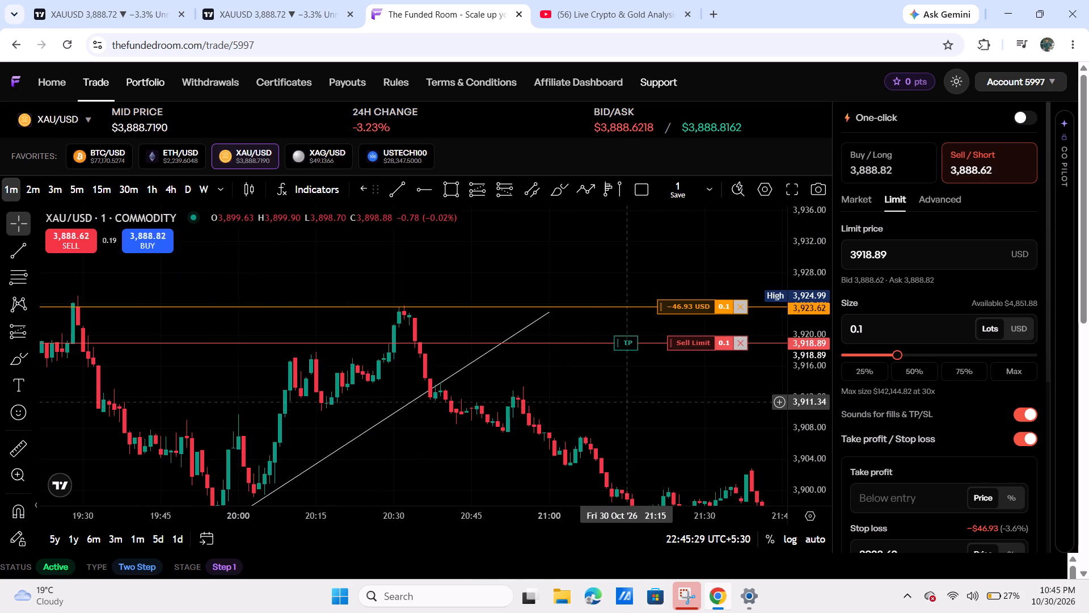
{"action": "left_click_drag", "start_coordinate": [664, 312], "coordinate": [670, 304]}
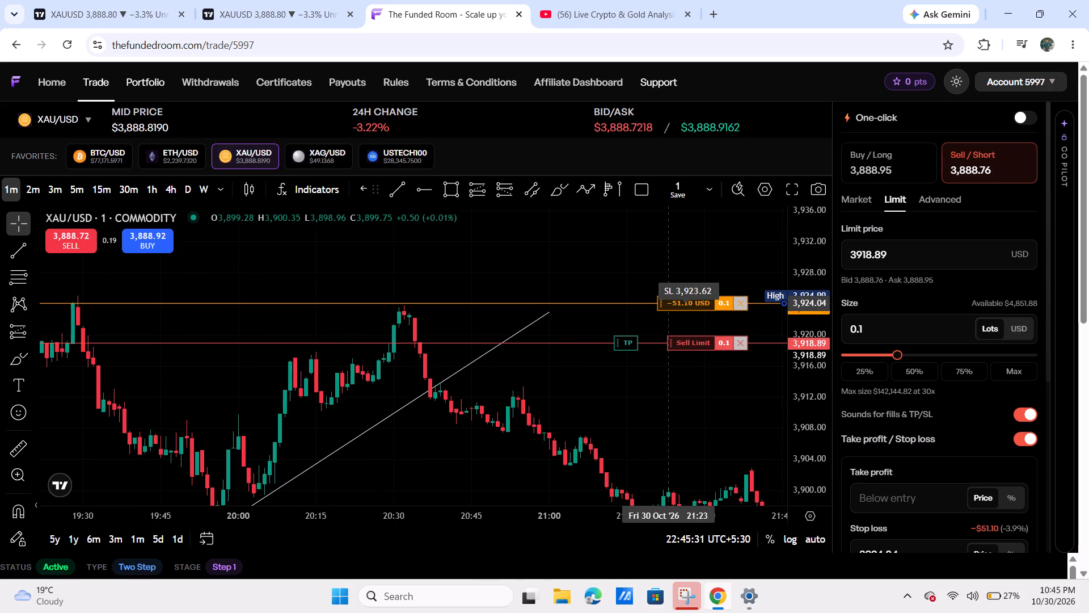
{"action": "left_click_drag", "start_coordinate": [670, 304], "coordinate": [670, 305]}
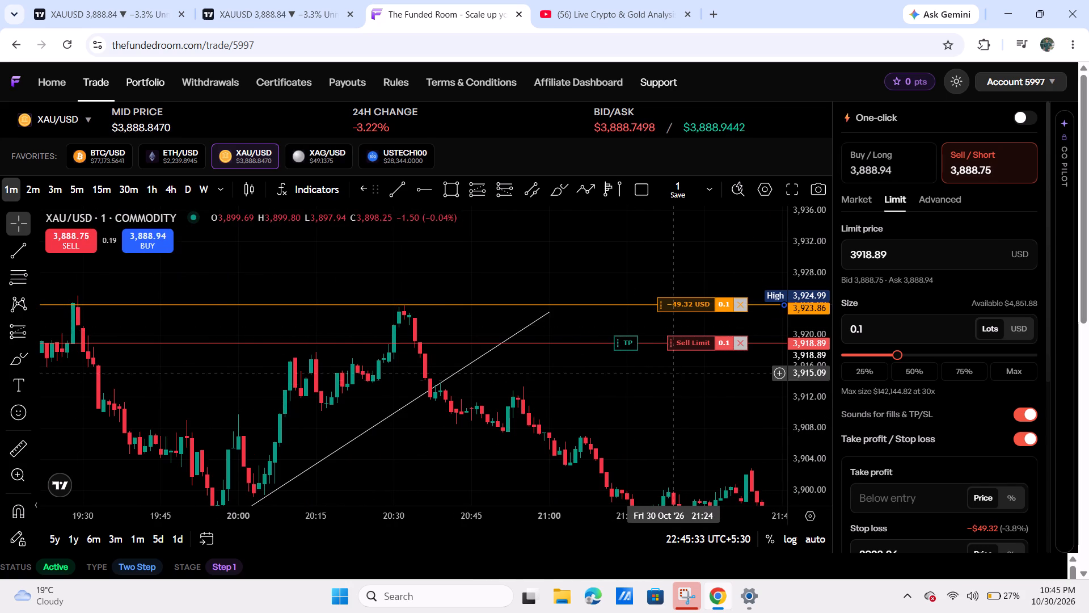
Add a take profit at about 3885.89 to the sell limit order, just under the latest low.
{"action": "left_click_drag", "start_coordinate": [669, 392], "coordinate": [529, 306]}
{"action": "scroll", "coordinate": [657, 366], "scroll_direction": "down", "scroll_amount": 4}
{"action": "left_click_drag", "start_coordinate": [689, 360], "coordinate": [698, 360]}
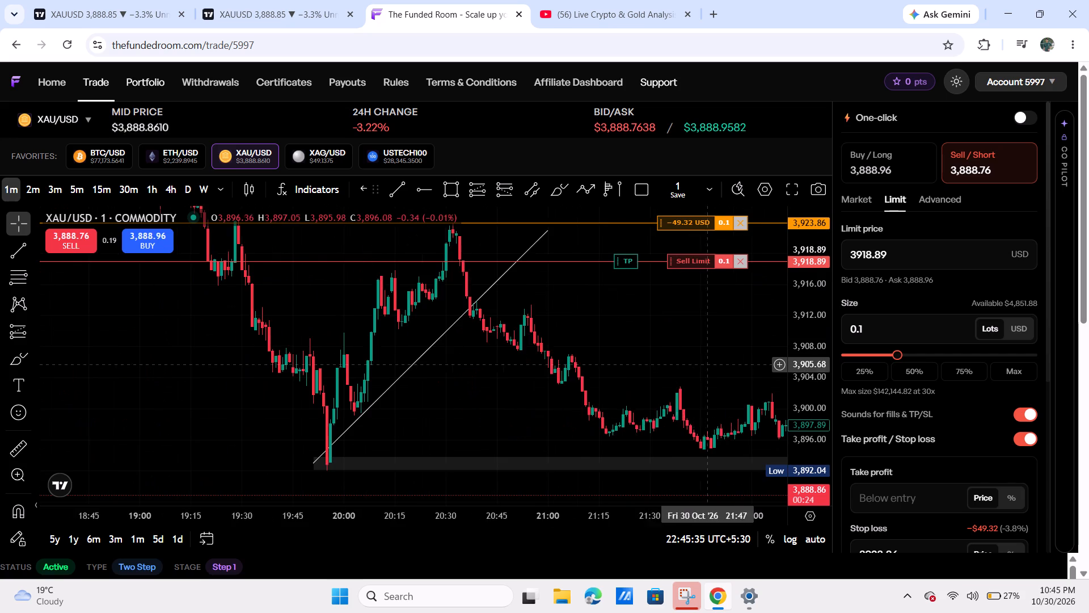
{"action": "left_click_drag", "start_coordinate": [698, 360], "coordinate": [542, 362]}
{"action": "left_click_drag", "start_coordinate": [804, 285], "coordinate": [797, 320]}
{"action": "left_click_drag", "start_coordinate": [753, 331], "coordinate": [559, 321]}
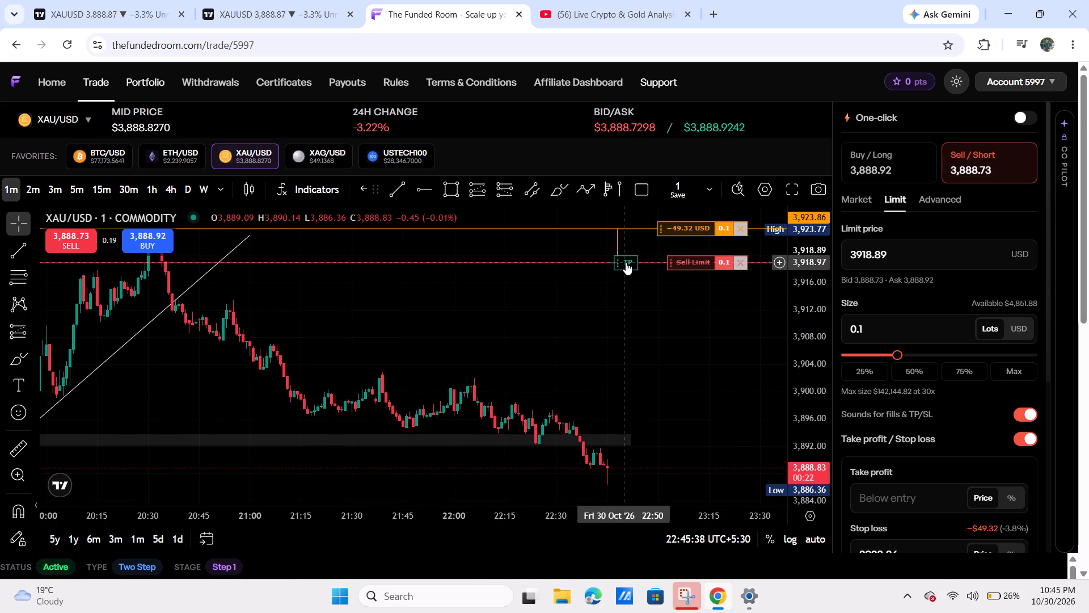
{"action": "left_click_drag", "start_coordinate": [626, 262], "coordinate": [723, 467]}
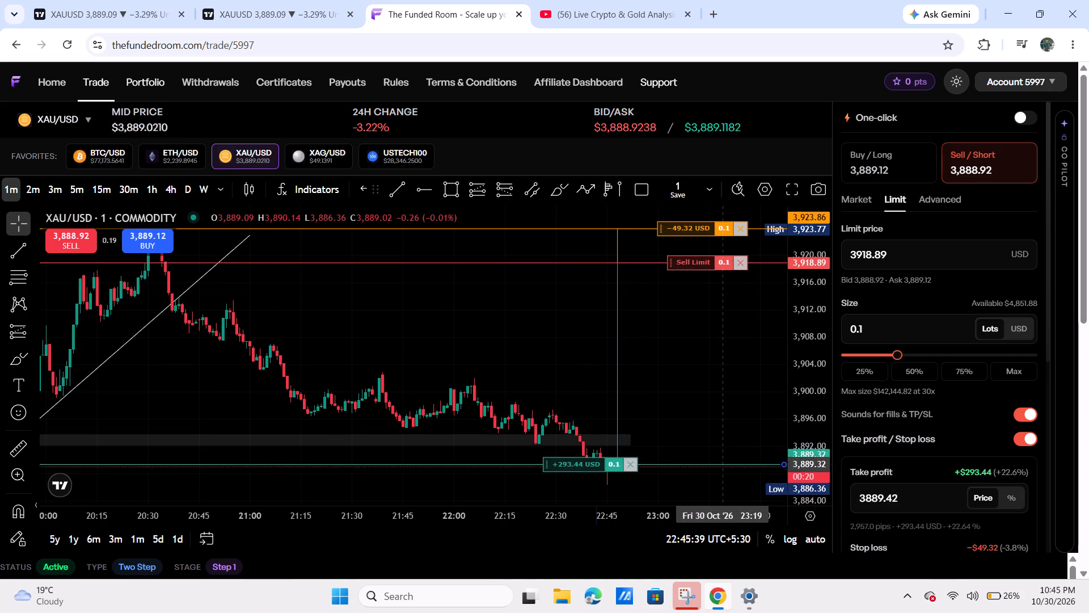
{"action": "left_click_drag", "start_coordinate": [723, 467], "coordinate": [724, 488]}
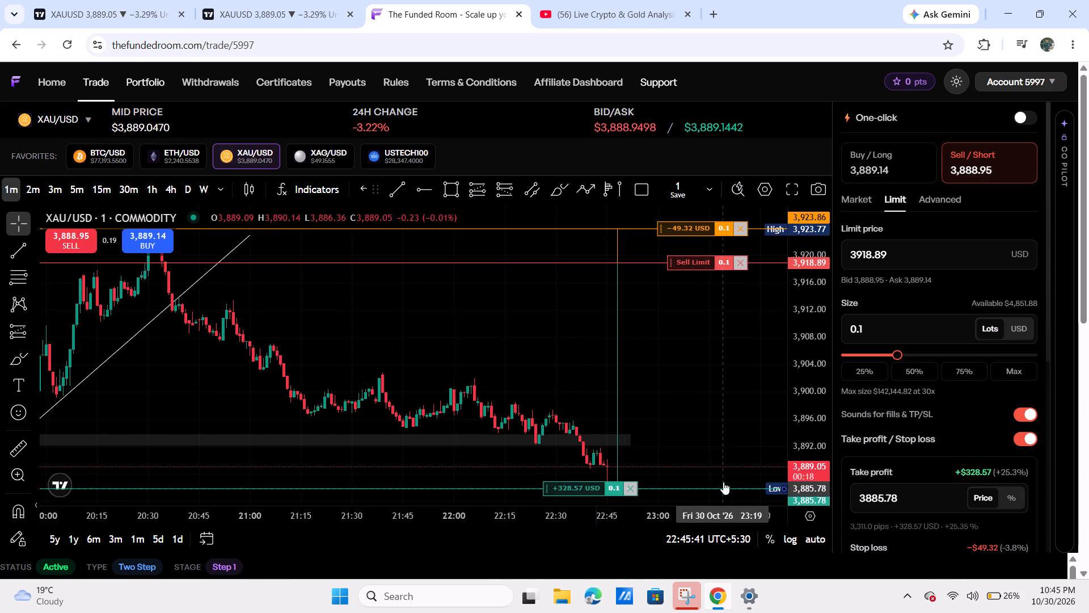
Place a Short Position projection with its entry at about 3,918.85 on the sell limit line, starting at 20:41.
{"action": "left_click_drag", "start_coordinate": [698, 433], "coordinate": [691, 416]}
{"action": "scroll", "coordinate": [690, 403], "scroll_direction": "down", "scroll_amount": 6}
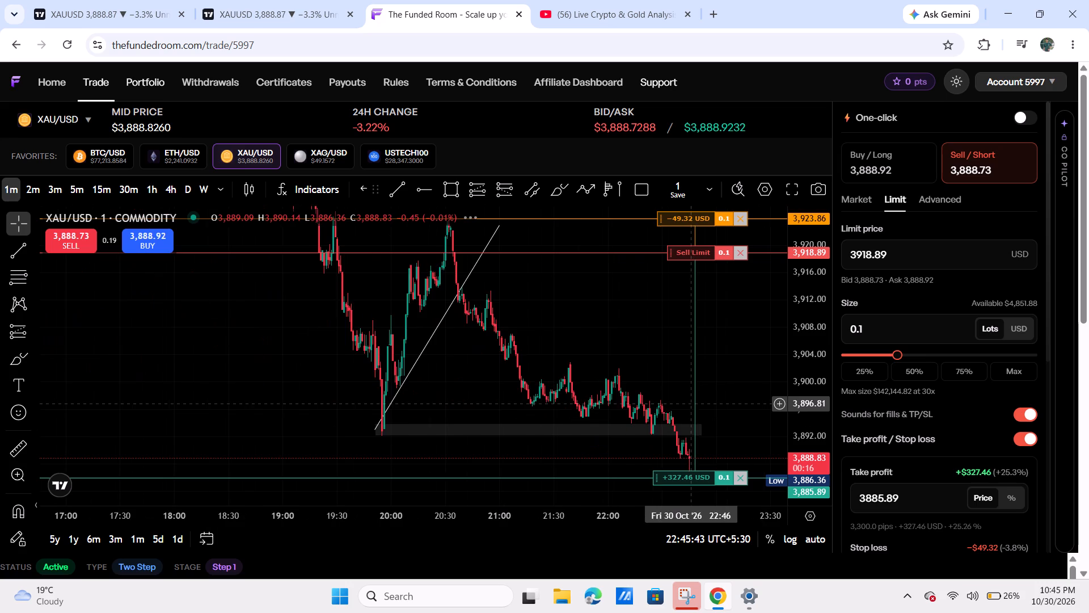
{"action": "left_click_drag", "start_coordinate": [604, 306], "coordinate": [598, 349]}
{"action": "left_click_drag", "start_coordinate": [801, 288], "coordinate": [785, 338]}
{"action": "left_click_drag", "start_coordinate": [719, 367], "coordinate": [633, 371]}
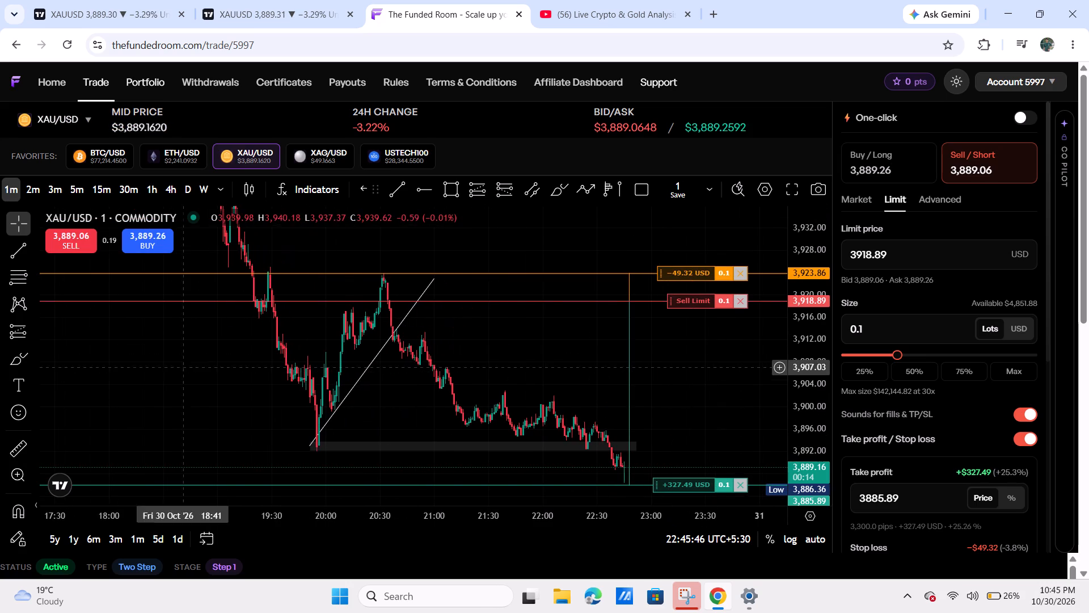
{"action": "left_click", "coordinate": [35, 328]}
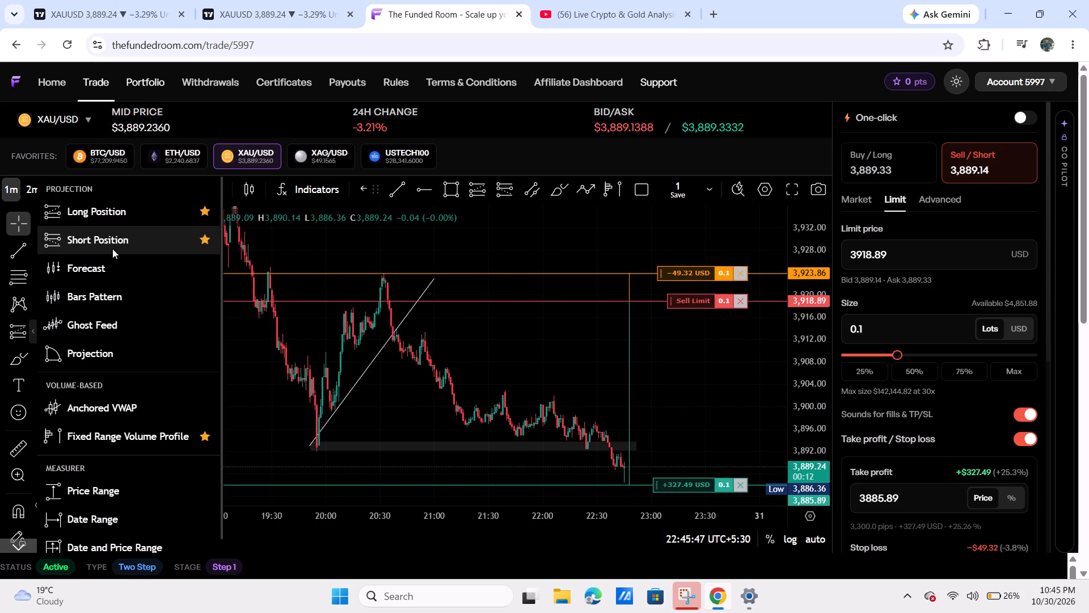
{"action": "left_click", "coordinate": [116, 245]}
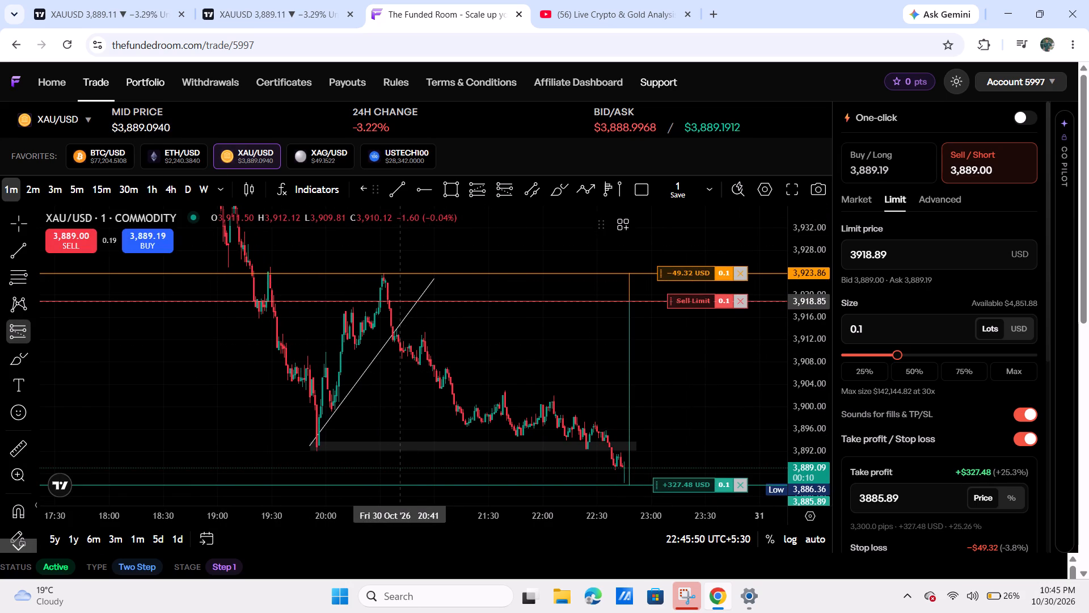
{"action": "left_click", "coordinate": [400, 301]}
Adjust the Short Position's stop to about 3,923.55 and its target to about 3,893.43 at the grey support zone.
{"action": "left_click_drag", "start_coordinate": [366, 241], "coordinate": [366, 258]}
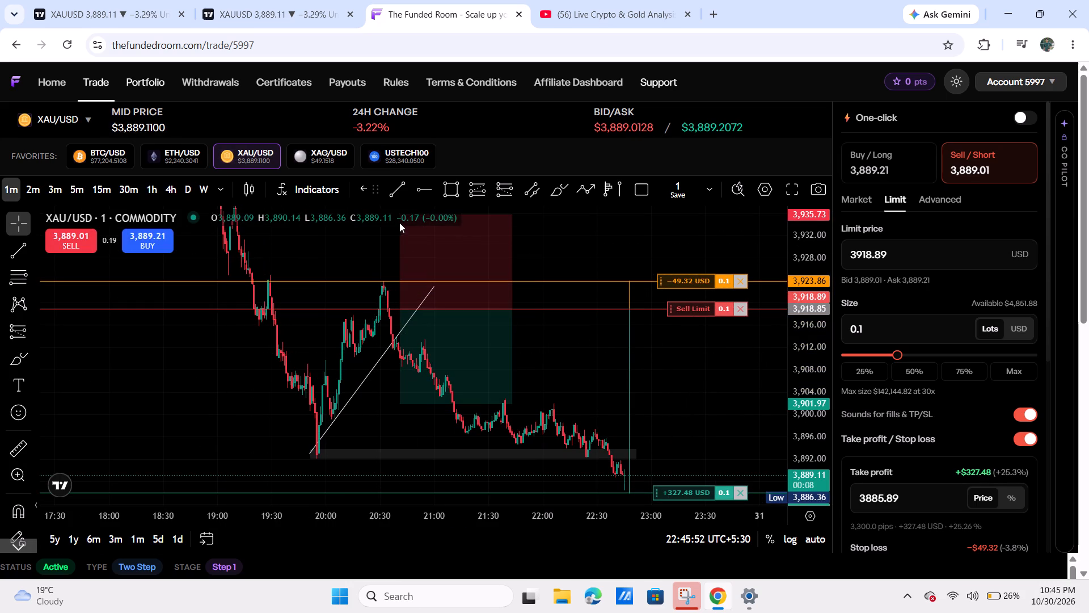
{"action": "left_click_drag", "start_coordinate": [358, 258], "coordinate": [360, 268]}
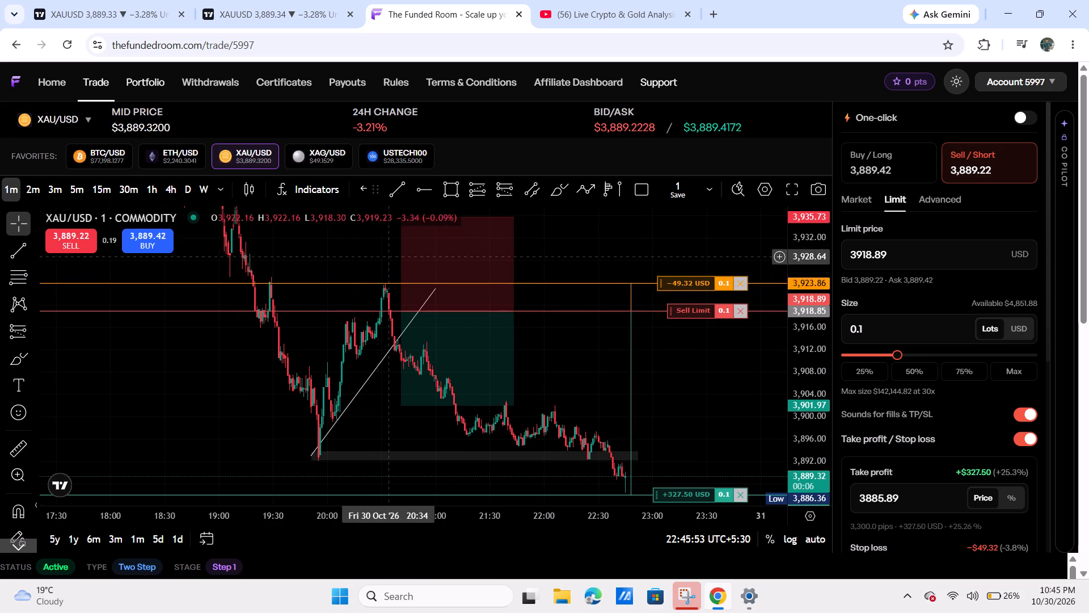
{"action": "left_click_drag", "start_coordinate": [391, 258], "coordinate": [392, 284]}
{"action": "left_click_drag", "start_coordinate": [399, 228], "coordinate": [419, 296]}
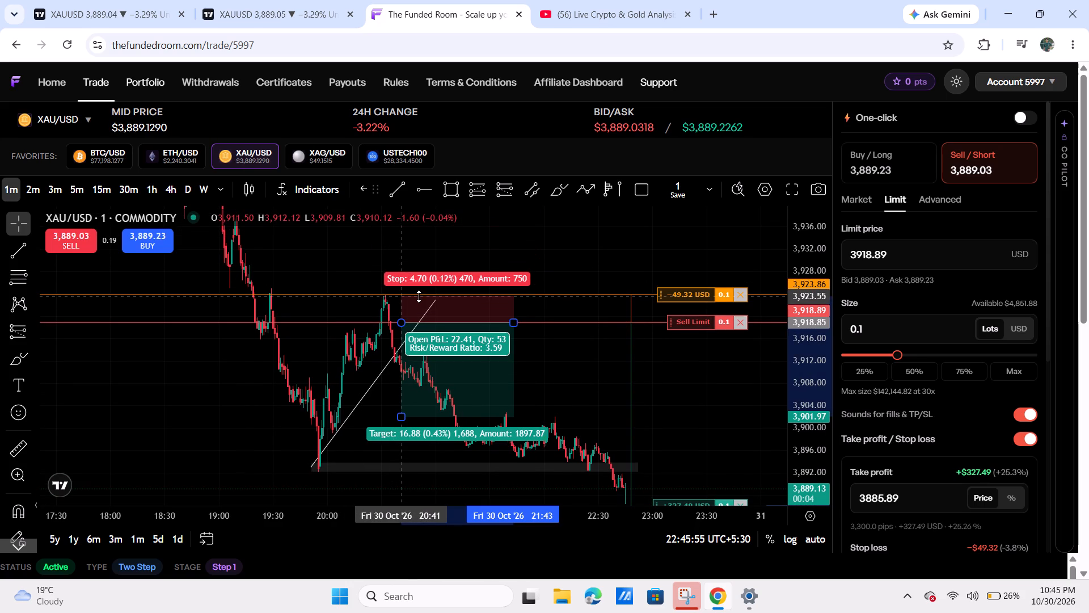
{"action": "left_click_drag", "start_coordinate": [419, 296], "coordinate": [419, 296]}
{"action": "left_click_drag", "start_coordinate": [350, 265], "coordinate": [325, 219]}
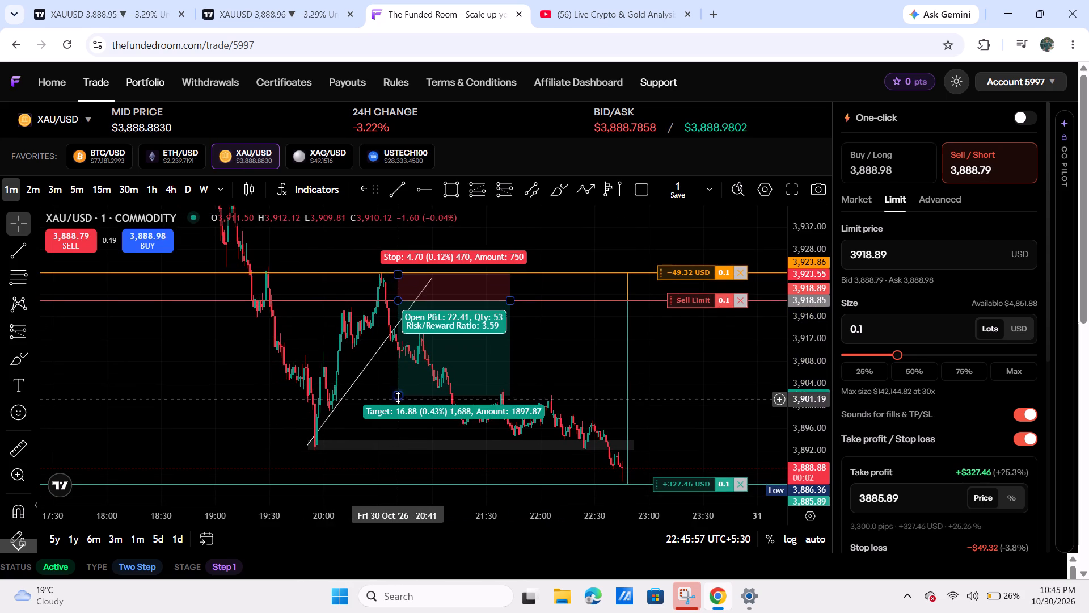
{"action": "left_click_drag", "start_coordinate": [399, 397], "coordinate": [404, 441]}
Move the sell limit order's take profit to about 3892.16, at the lower edge of the grey support zone.
{"action": "left_click_drag", "start_coordinate": [720, 418], "coordinate": [723, 354]}
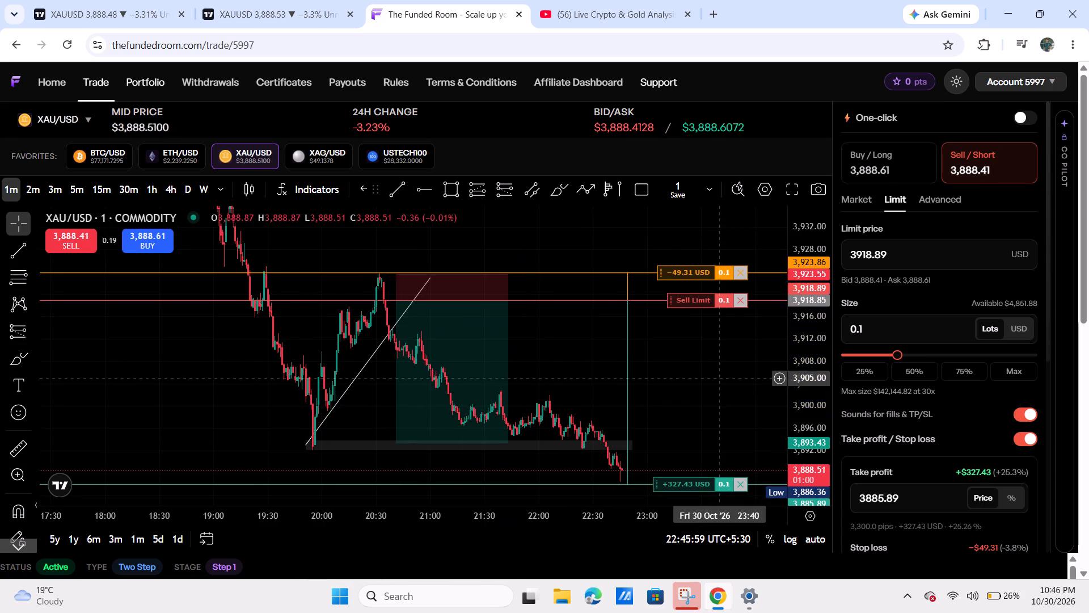
{"action": "left_click_drag", "start_coordinate": [723, 354], "coordinate": [723, 355]}
{"action": "left_click_drag", "start_coordinate": [674, 474], "coordinate": [683, 433]}
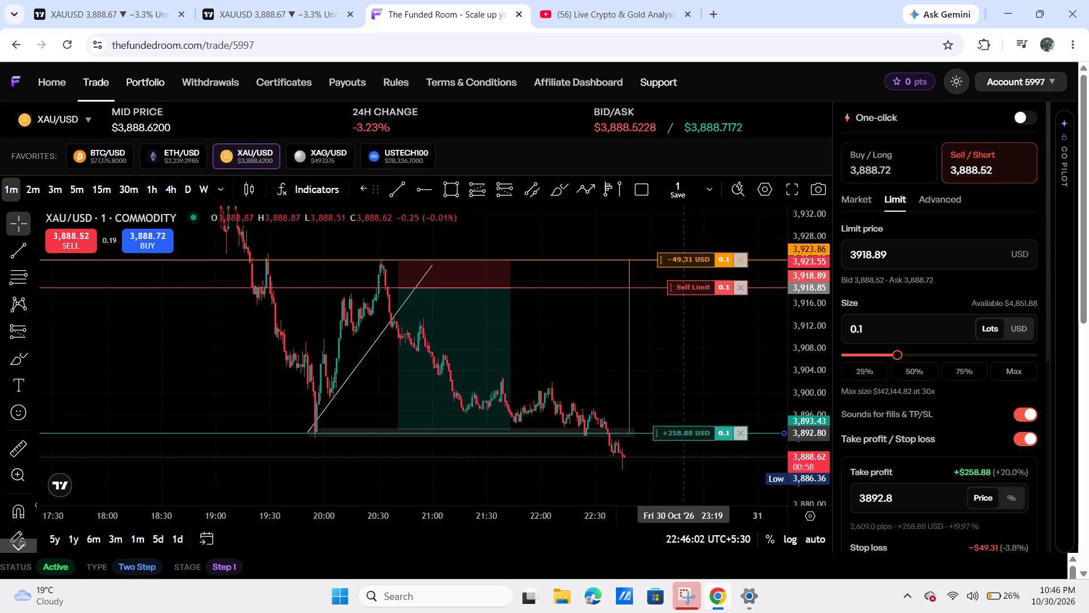
{"action": "left_click_drag", "start_coordinate": [683, 433], "coordinate": [686, 436]}
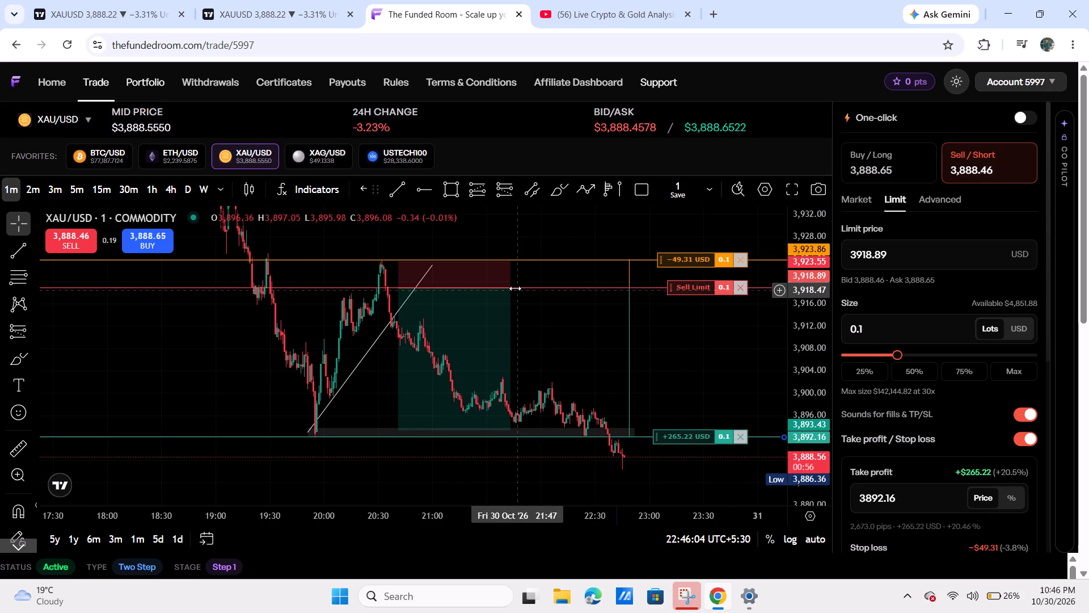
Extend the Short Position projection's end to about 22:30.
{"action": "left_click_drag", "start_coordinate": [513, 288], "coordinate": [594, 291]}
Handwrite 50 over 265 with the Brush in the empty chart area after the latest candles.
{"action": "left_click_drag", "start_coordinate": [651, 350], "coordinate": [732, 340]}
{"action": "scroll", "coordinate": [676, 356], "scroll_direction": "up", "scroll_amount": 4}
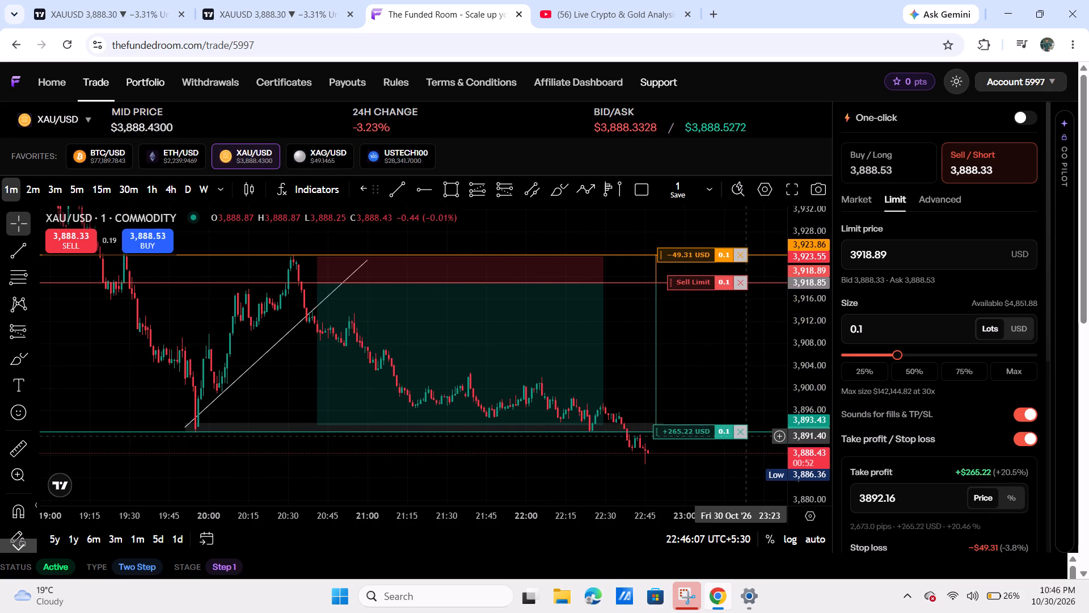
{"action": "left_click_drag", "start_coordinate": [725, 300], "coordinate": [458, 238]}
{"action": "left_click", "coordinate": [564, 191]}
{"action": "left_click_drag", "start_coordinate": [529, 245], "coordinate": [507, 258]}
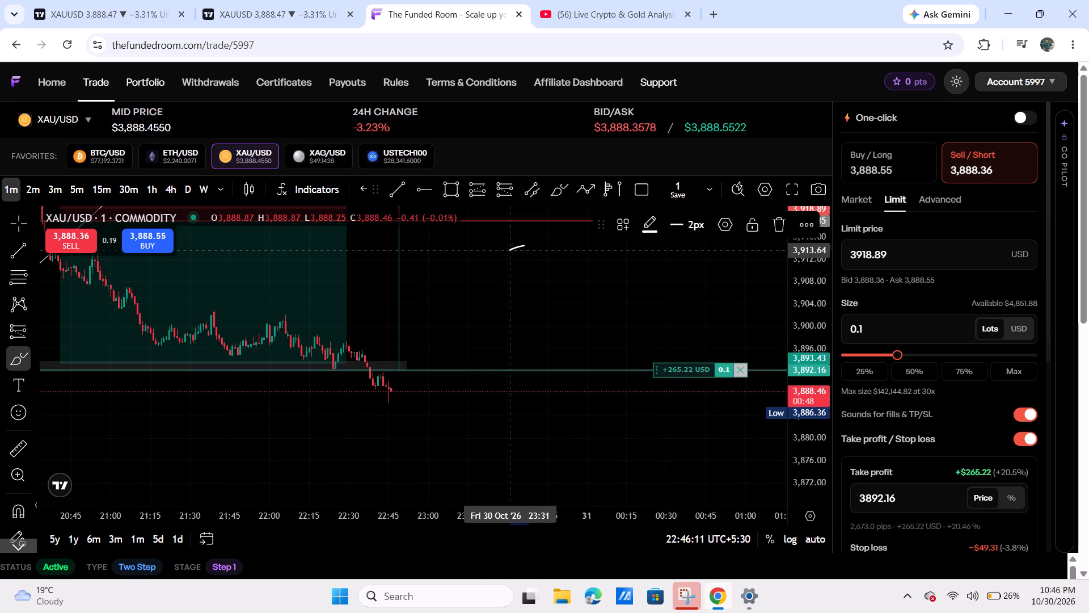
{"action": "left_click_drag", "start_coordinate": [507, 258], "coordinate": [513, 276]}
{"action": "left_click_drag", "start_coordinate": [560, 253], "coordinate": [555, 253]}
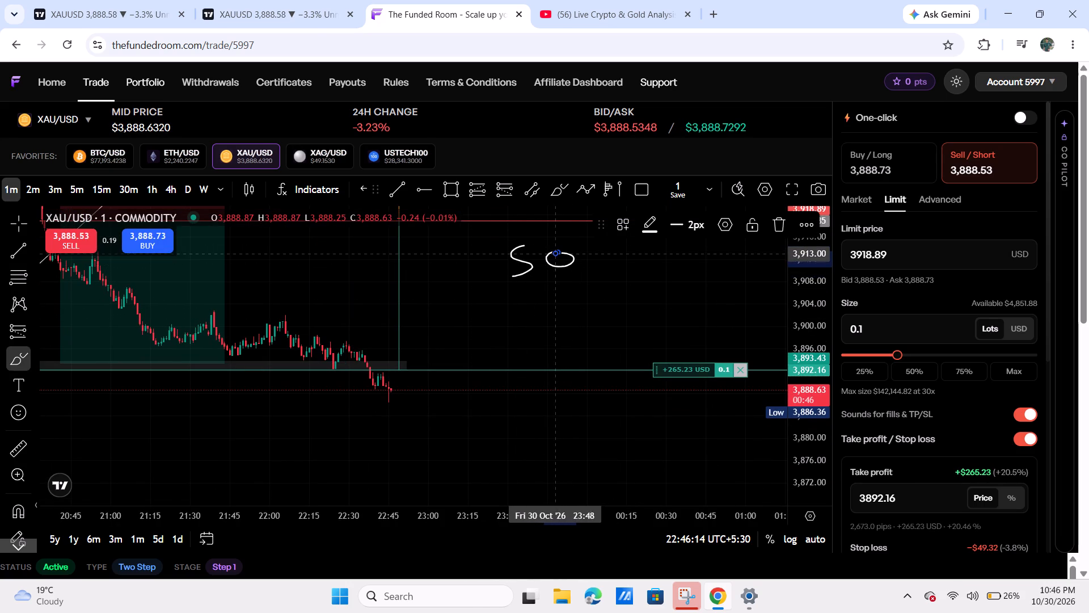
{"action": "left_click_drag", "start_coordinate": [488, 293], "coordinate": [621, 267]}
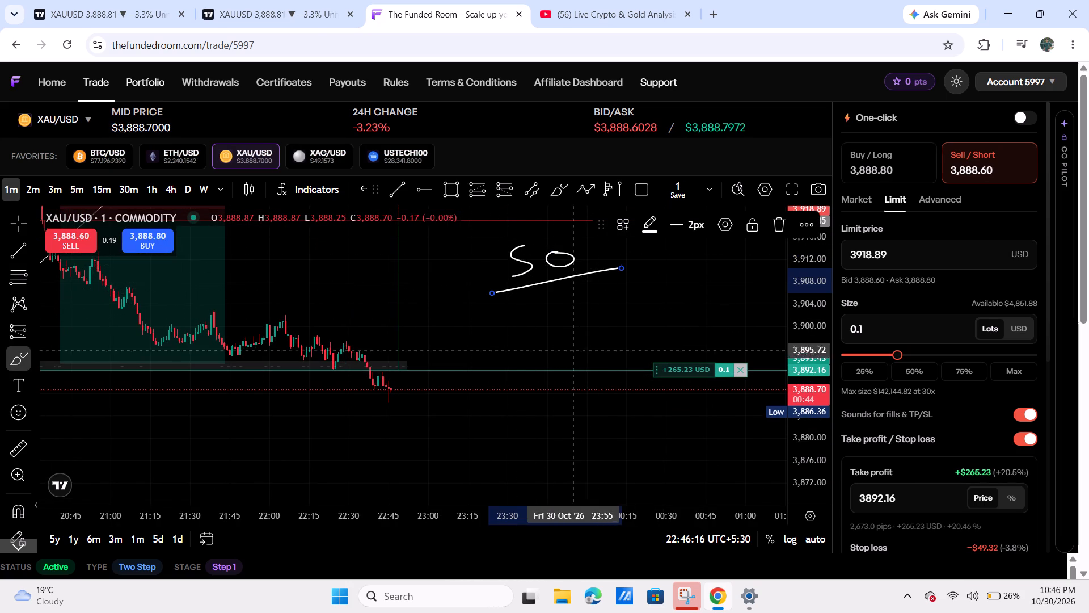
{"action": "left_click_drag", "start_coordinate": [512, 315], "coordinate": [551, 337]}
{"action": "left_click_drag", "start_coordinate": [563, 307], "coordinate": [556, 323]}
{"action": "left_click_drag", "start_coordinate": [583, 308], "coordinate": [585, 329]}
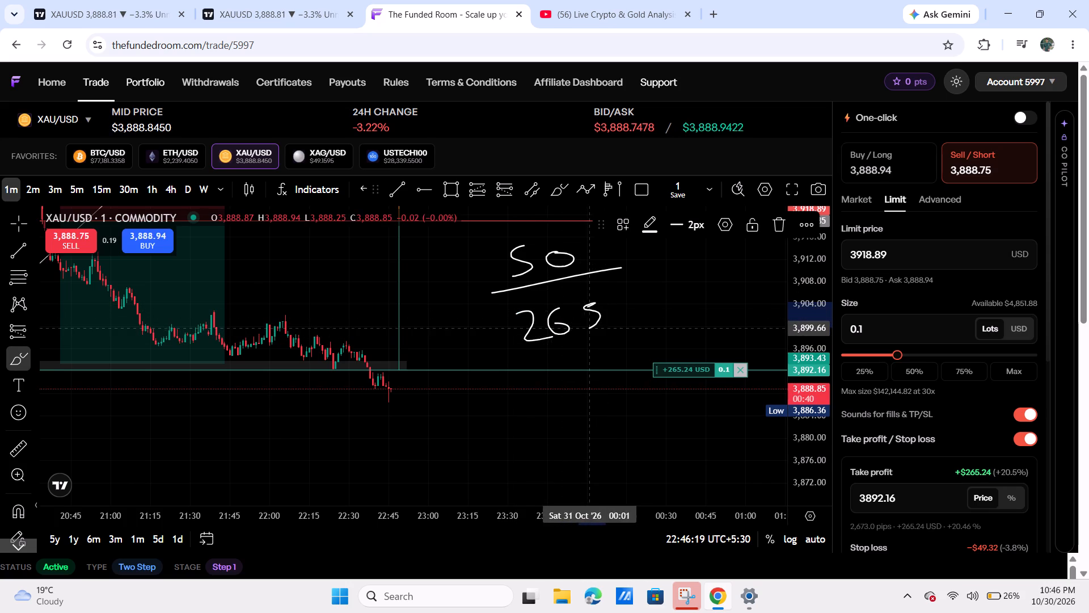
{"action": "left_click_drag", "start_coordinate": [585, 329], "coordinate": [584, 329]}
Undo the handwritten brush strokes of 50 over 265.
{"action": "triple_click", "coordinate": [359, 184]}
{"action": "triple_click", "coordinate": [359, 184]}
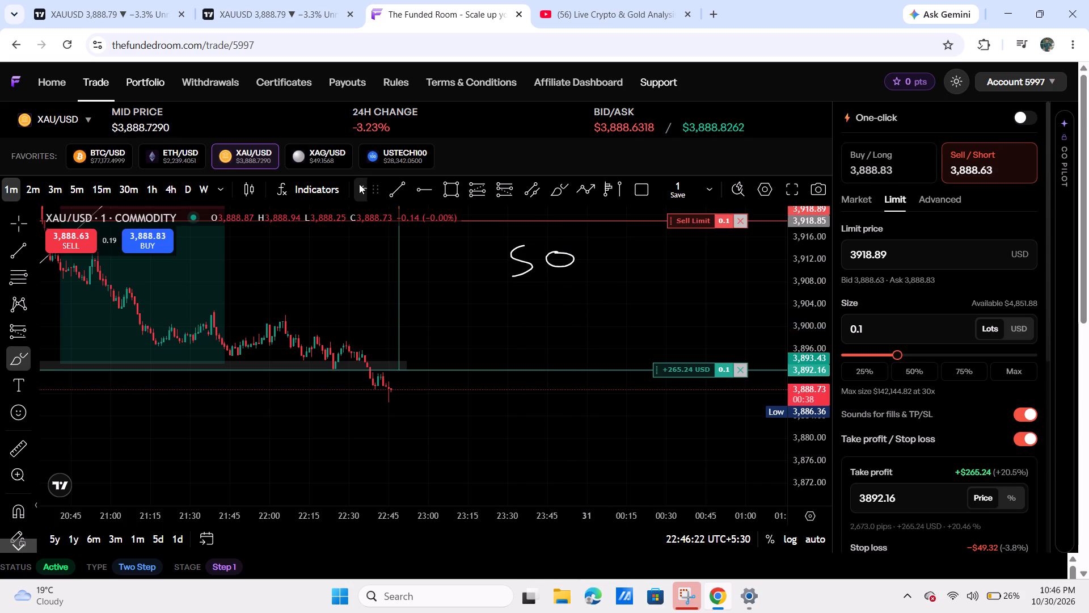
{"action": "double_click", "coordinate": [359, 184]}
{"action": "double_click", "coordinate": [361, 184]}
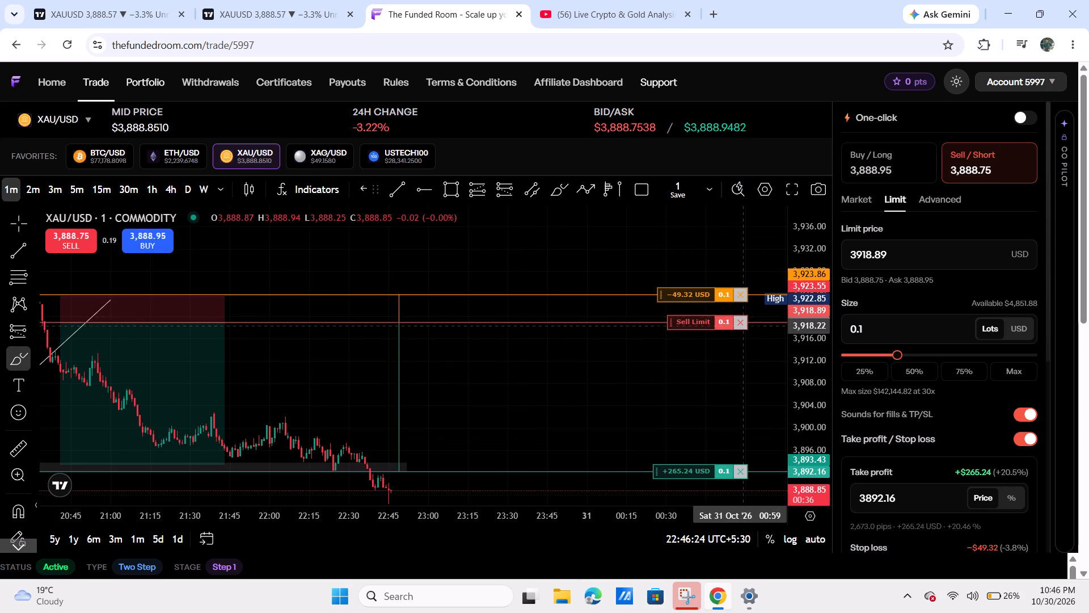
Remove the sell limit order with its stop loss and take profit lines from the chart.
{"action": "left_click", "coordinate": [745, 327]}
{"action": "right_click", "coordinate": [740, 322]}
{"action": "left_click", "coordinate": [740, 322]}
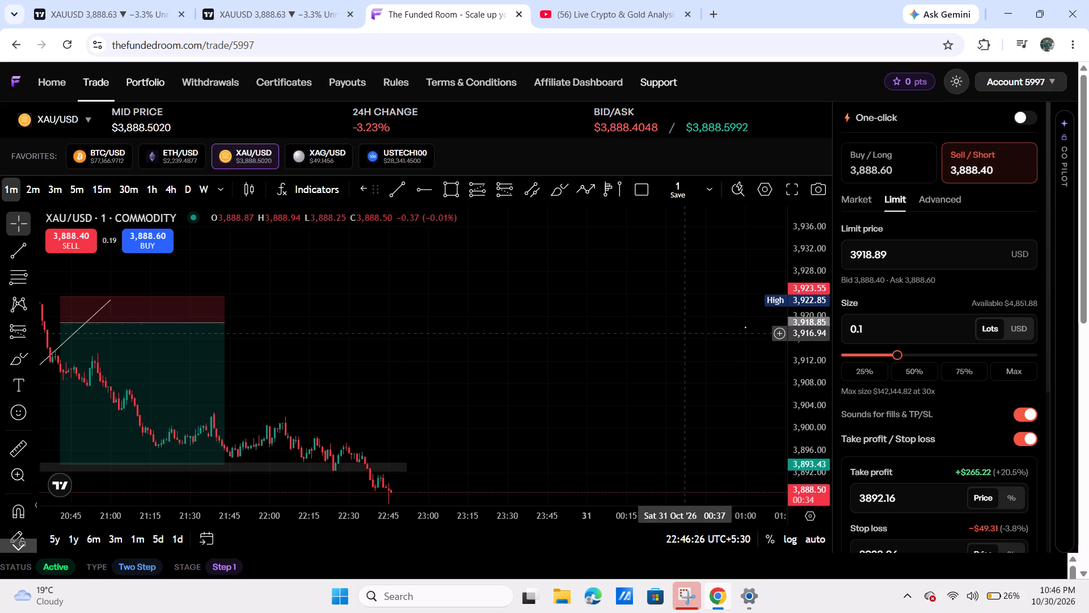
Remove all 4 drawings from the XAU/USD chart.
{"action": "scroll", "coordinate": [586, 333], "scroll_direction": "down", "scroll_amount": 5}
{"action": "right_click_drag", "start_coordinate": [551, 323], "coordinate": [552, 342]}
{"action": "left_click", "coordinate": [639, 480]}
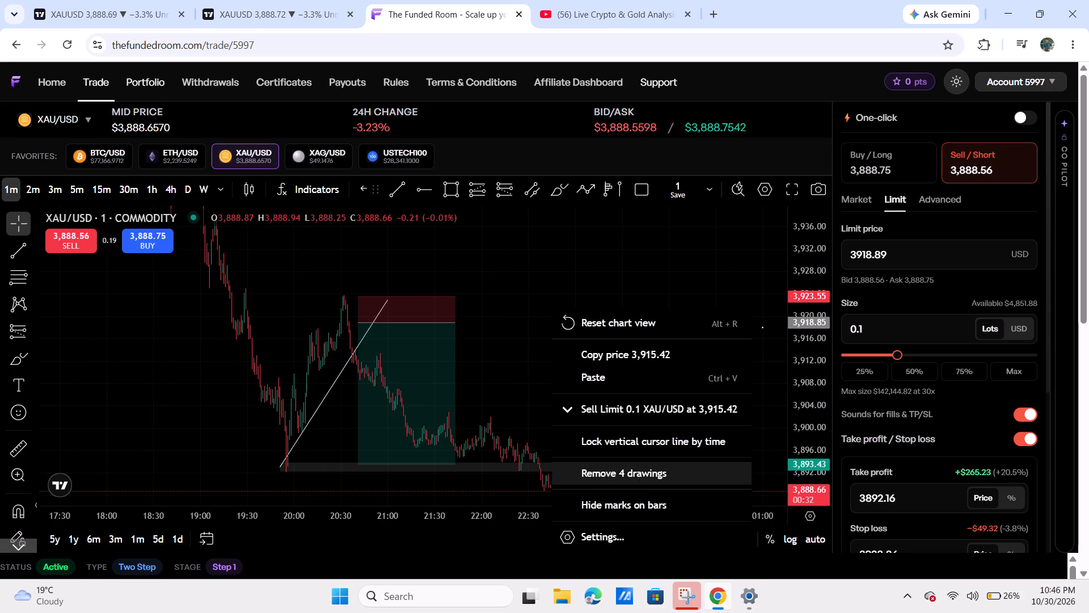
Clear the lot size in the XAU/USD sell limit order form.
{"action": "scroll", "coordinate": [546, 443], "scroll_direction": "up", "scroll_amount": 6}
{"action": "left_click_drag", "start_coordinate": [535, 431], "coordinate": [740, 261]}
{"action": "left_click_drag", "start_coordinate": [803, 404], "coordinate": [810, 250]}
{"action": "left_click_drag", "start_coordinate": [663, 392], "coordinate": [783, 357]}
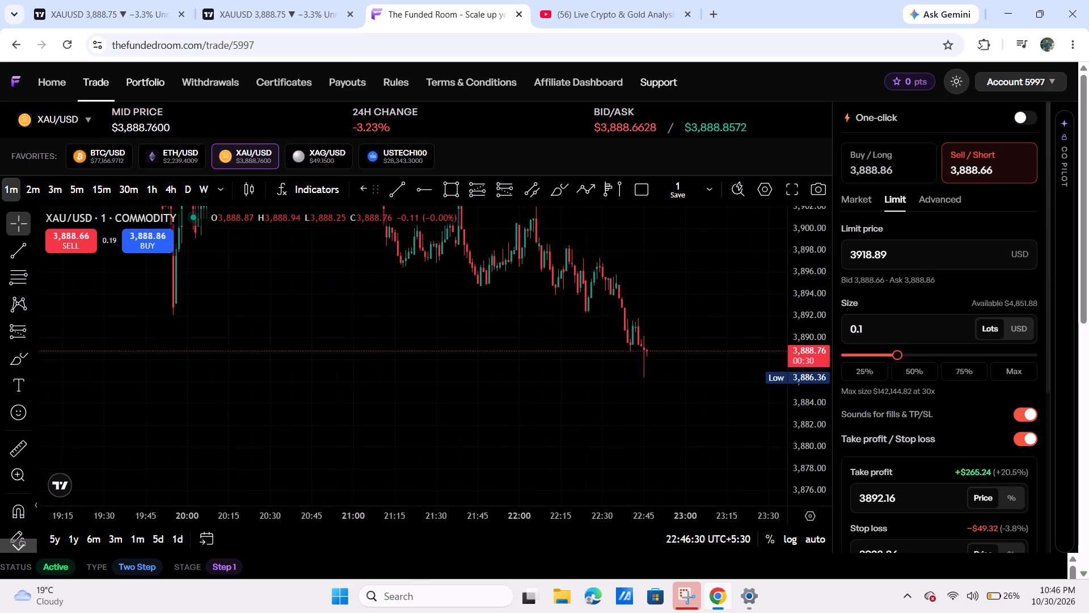
{"action": "left_click_drag", "start_coordinate": [901, 325], "coordinate": [840, 334]}
{"action": "key", "text": "BackSpace"}
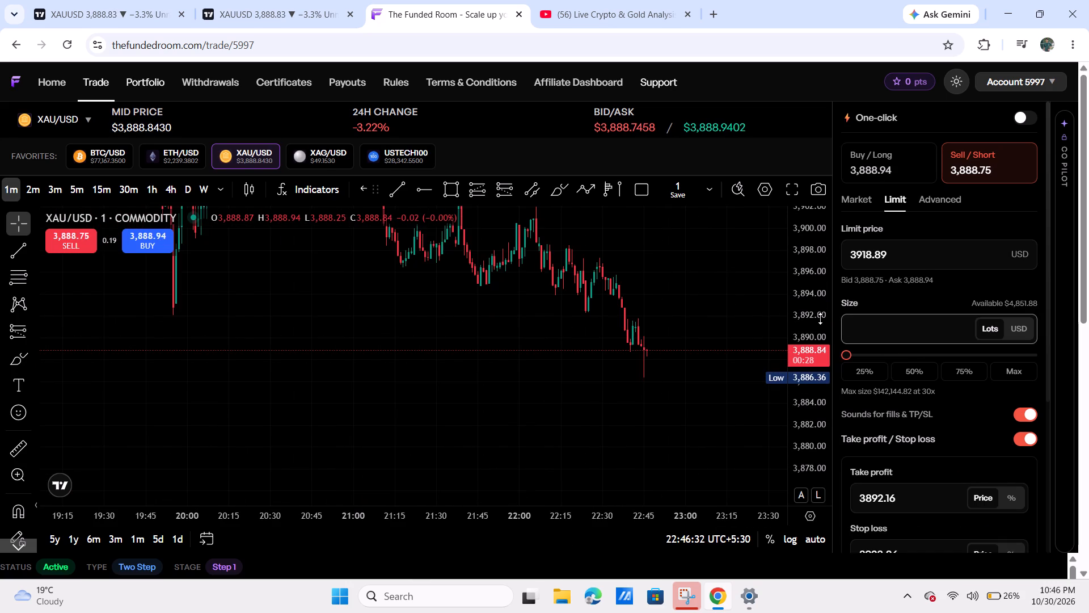
Set the XAU/USD chart to the 1h timeframe and examine the recent decline and the latest low.
{"action": "scroll", "coordinate": [820, 318], "scroll_direction": "up", "scroll_amount": 7}
{"action": "scroll", "coordinate": [597, 400], "scroll_direction": "up", "scroll_amount": 7}
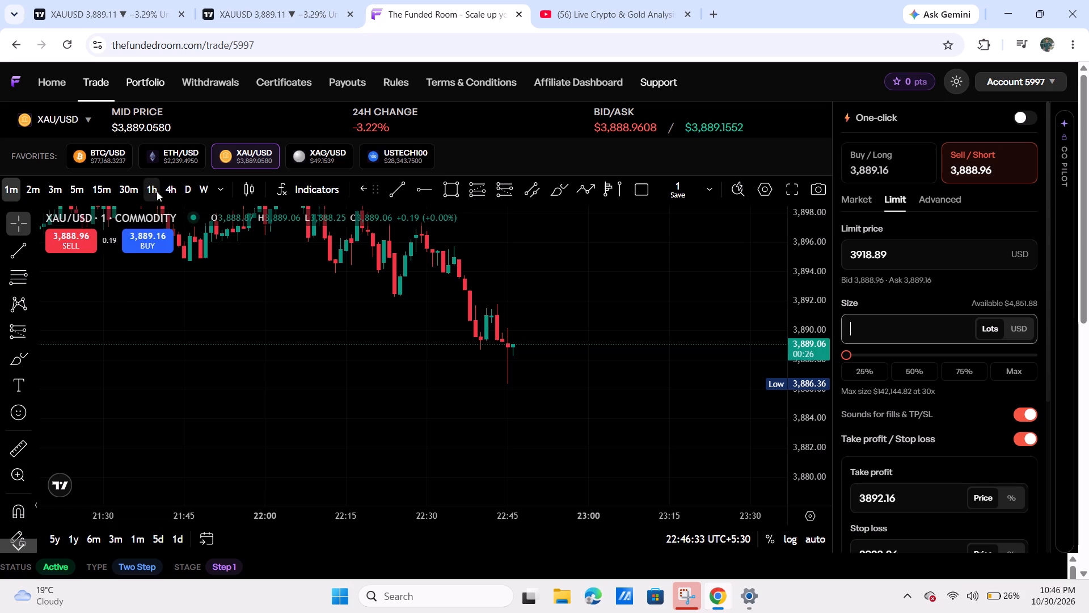
{"action": "left_click", "coordinate": [167, 184]}
{"action": "left_click", "coordinate": [150, 190]}
{"action": "left_click_drag", "start_coordinate": [818, 269], "coordinate": [800, 336]}
{"action": "left_click_drag", "start_coordinate": [634, 358], "coordinate": [633, 358]}
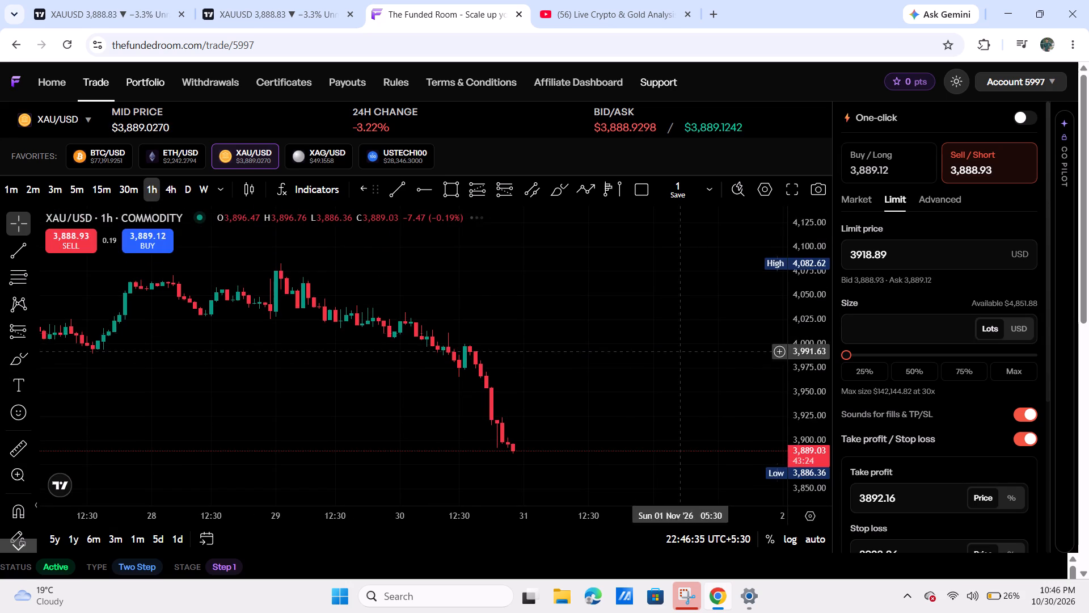
{"action": "left_click_drag", "start_coordinate": [633, 358], "coordinate": [854, 257]}
{"action": "scroll", "coordinate": [688, 372], "scroll_direction": "down", "scroll_amount": 10}
{"action": "left_click_drag", "start_coordinate": [627, 335], "coordinate": [640, 415]}
{"action": "left_click_drag", "start_coordinate": [798, 412], "coordinate": [787, 262]}
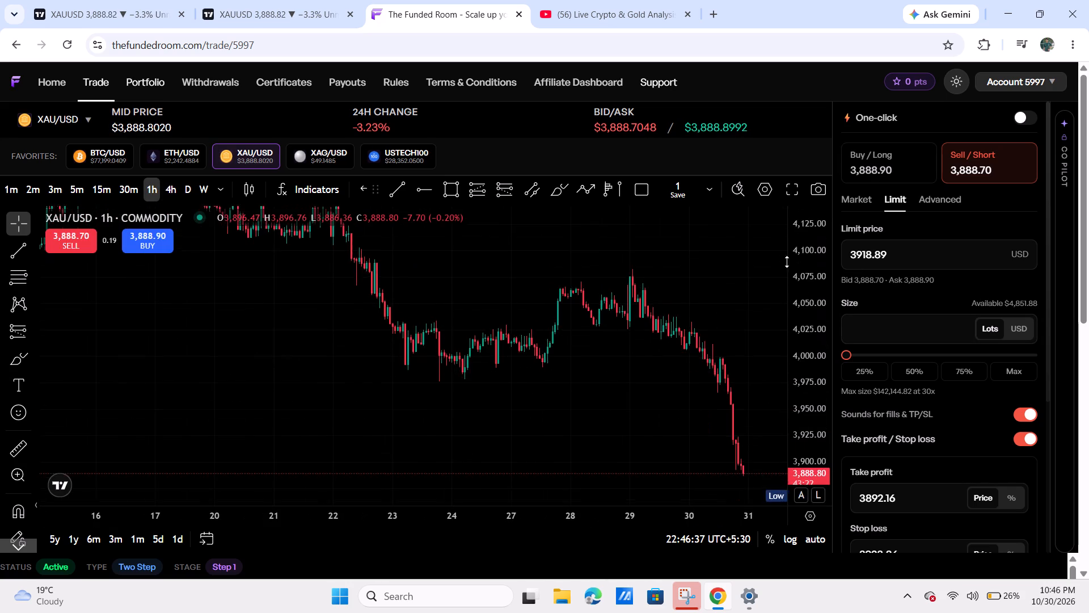
{"action": "left_click_drag", "start_coordinate": [787, 262], "coordinate": [785, 253]}
{"action": "left_click_drag", "start_coordinate": [733, 419], "coordinate": [631, 213]}
{"action": "scroll", "coordinate": [573, 321], "scroll_direction": "up", "scroll_amount": 11}
{"action": "left_click_drag", "start_coordinate": [572, 370], "coordinate": [833, 341]}
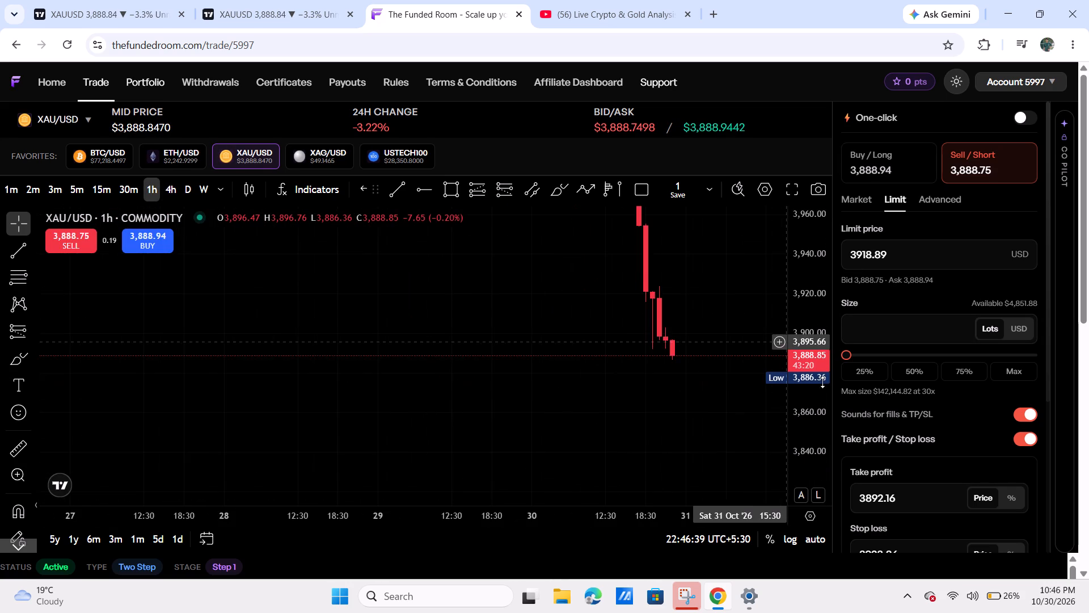
{"action": "left_click_drag", "start_coordinate": [816, 395], "coordinate": [793, 202]}
{"action": "scroll", "coordinate": [586, 340], "scroll_direction": "up", "scroll_amount": 13}
{"action": "left_click_drag", "start_coordinate": [549, 342], "coordinate": [598, 352]}
Set the XAU/USD chart to the 5m timeframe and examine the latest candles around the low.
{"action": "left_click", "coordinate": [95, 186]}
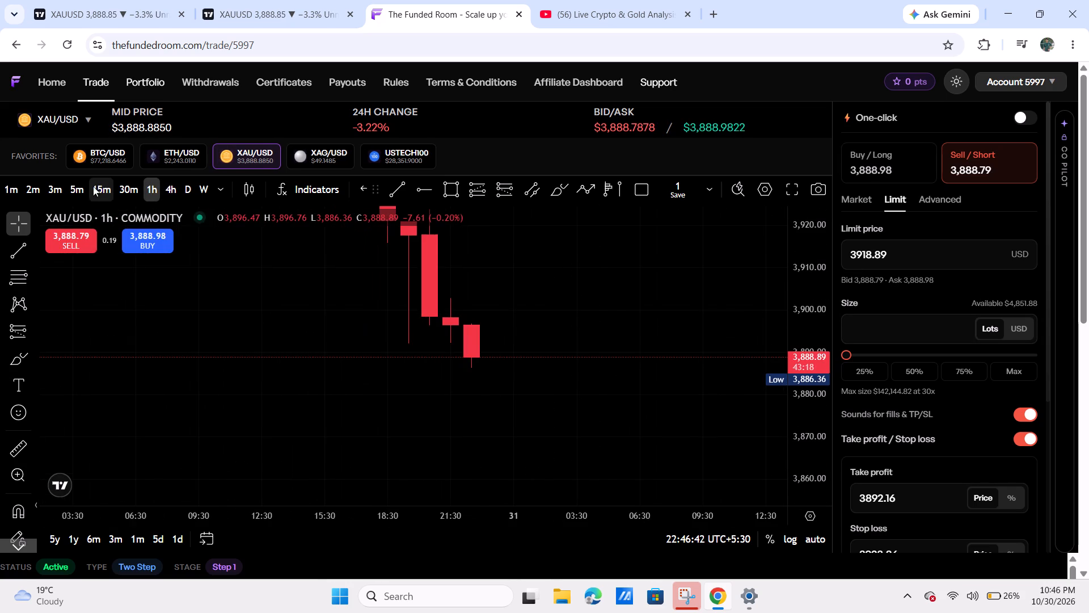
{"action": "left_click", "coordinate": [74, 190]}
{"action": "scroll", "coordinate": [513, 360], "scroll_direction": "down", "scroll_amount": 5}
{"action": "scroll", "coordinate": [775, 355], "scroll_direction": "up", "scroll_amount": 10}
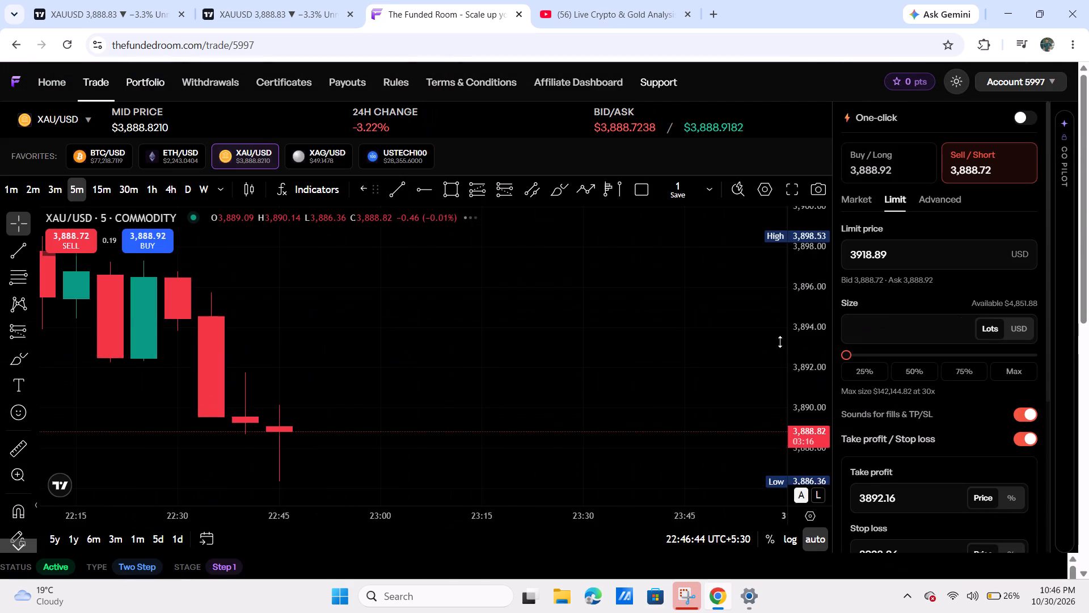
{"action": "left_click_drag", "start_coordinate": [670, 357], "coordinate": [799, 268]}
{"action": "left_click_drag", "start_coordinate": [802, 404], "coordinate": [801, 310]}
{"action": "scroll", "coordinate": [596, 328], "scroll_direction": "down", "scroll_amount": 13}
{"action": "left_click_drag", "start_coordinate": [804, 293], "coordinate": [755, 383]}
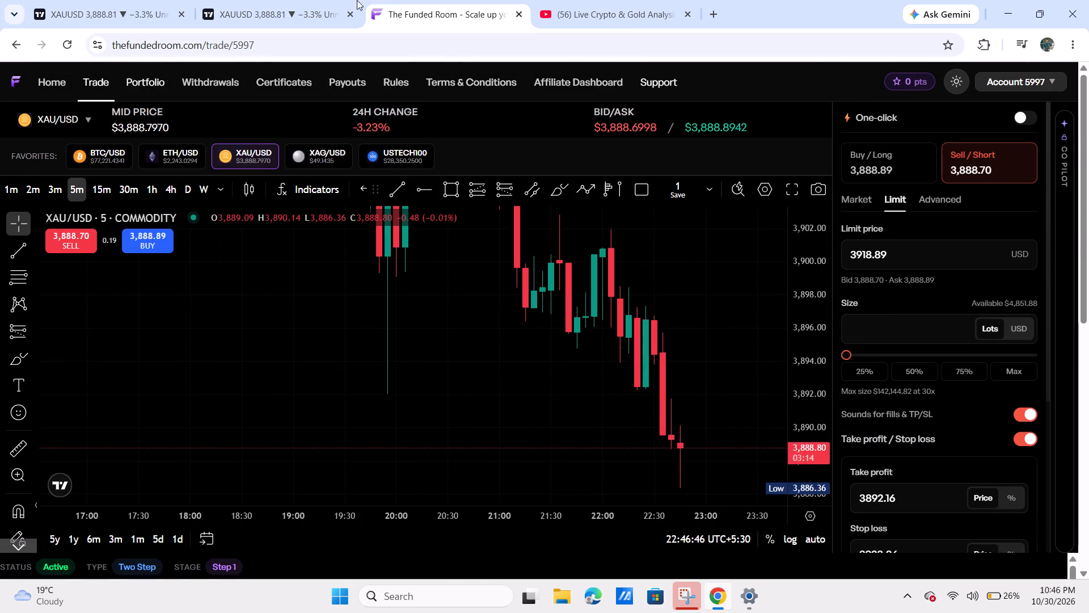
Switch to the second TradingView XAUUSD tab and examine the latest price action on the 1-minute chart.
{"action": "left_click", "coordinate": [344, 0]}
{"action": "scroll", "coordinate": [742, 358], "scroll_direction": "down", "scroll_amount": 1}
{"action": "scroll", "coordinate": [813, 389], "scroll_direction": "up", "scroll_amount": 7}
{"action": "scroll", "coordinate": [843, 373], "scroll_direction": "down", "scroll_amount": 7}
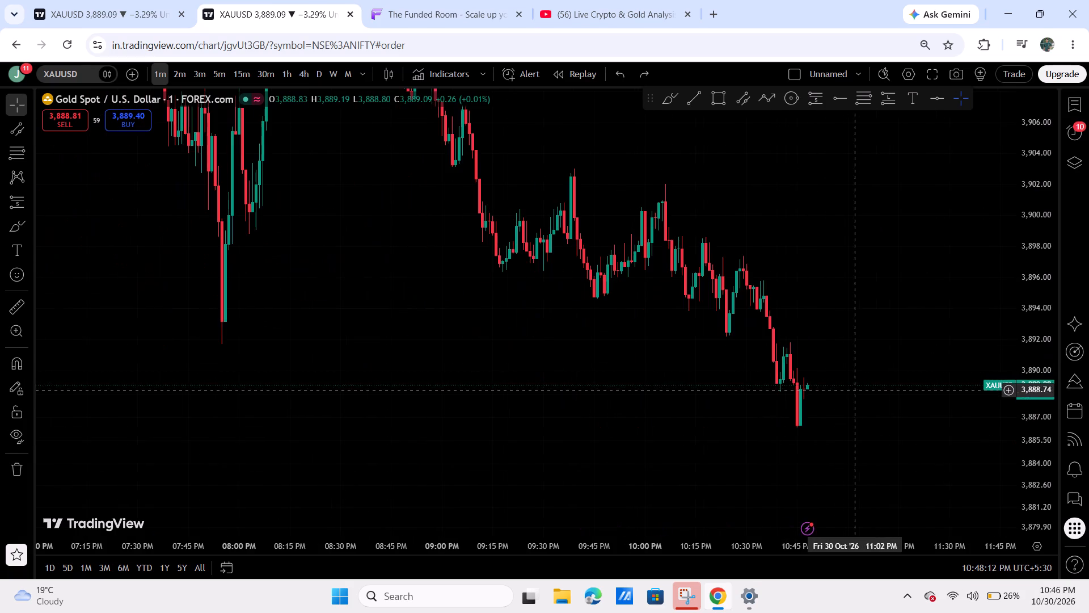
{"action": "scroll", "coordinate": [464, 372], "scroll_direction": "up", "scroll_amount": 3}
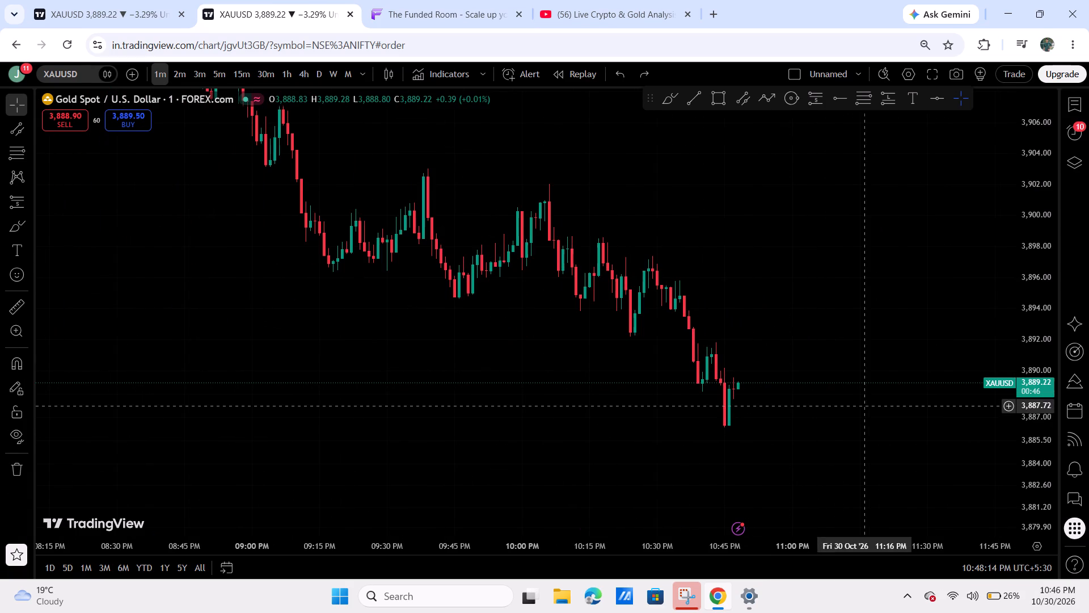
{"action": "left_click_drag", "start_coordinate": [855, 426], "coordinate": [839, 434]}
{"action": "left_click_drag", "start_coordinate": [1018, 431], "coordinate": [1018, 444]}
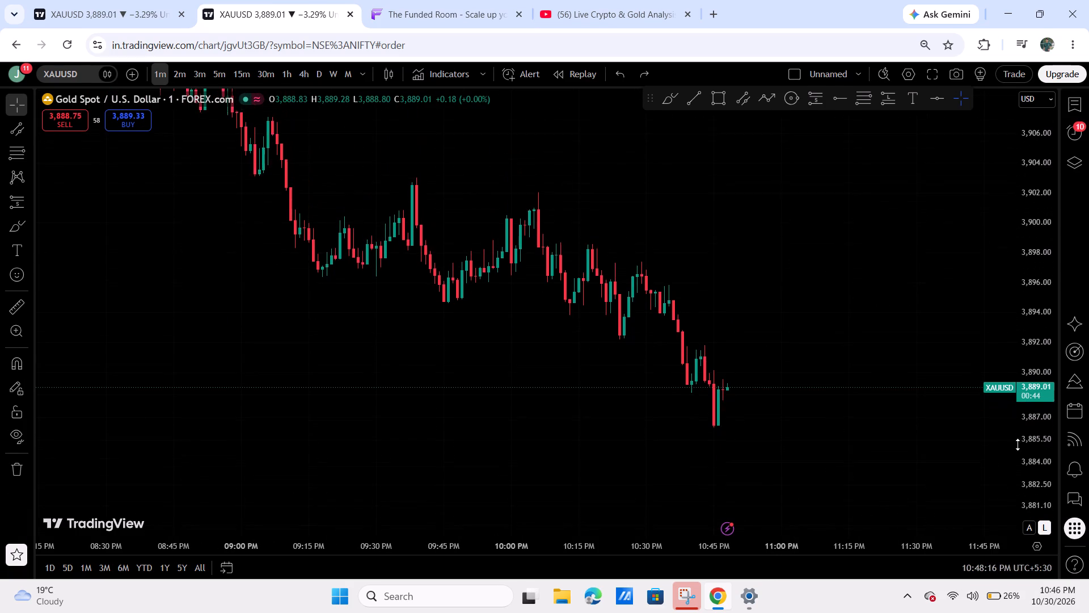
{"action": "left_click_drag", "start_coordinate": [1018, 444], "coordinate": [1015, 450]}
{"action": "scroll", "coordinate": [860, 452], "scroll_direction": "down", "scroll_amount": 3}
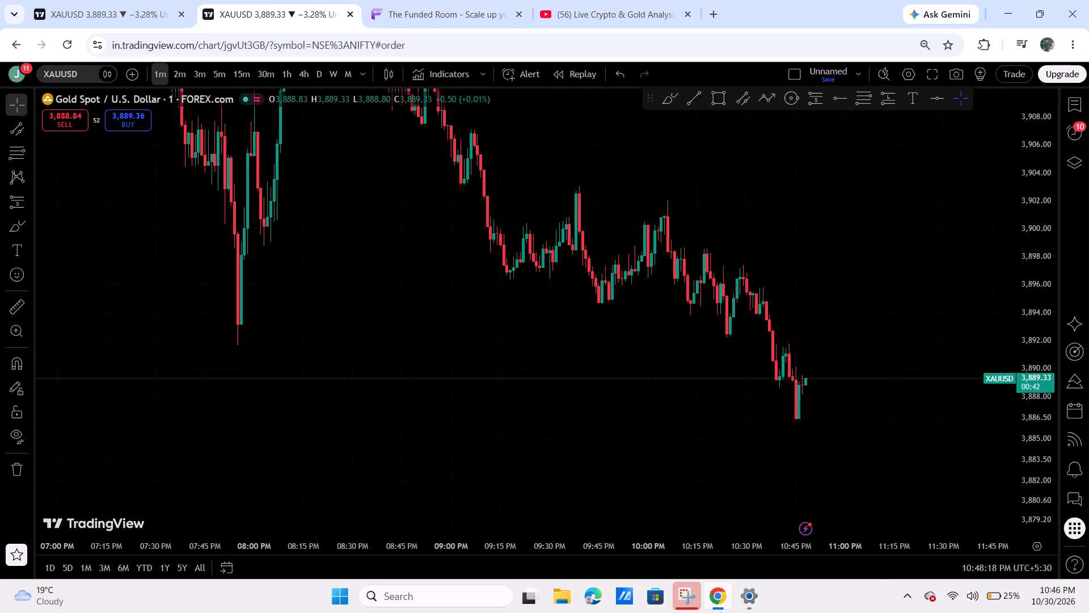
Show the hidden system tray icons and open the app with the K icon.
{"action": "left_click", "coordinate": [911, 594]}
{"action": "left_click", "coordinate": [912, 595]}
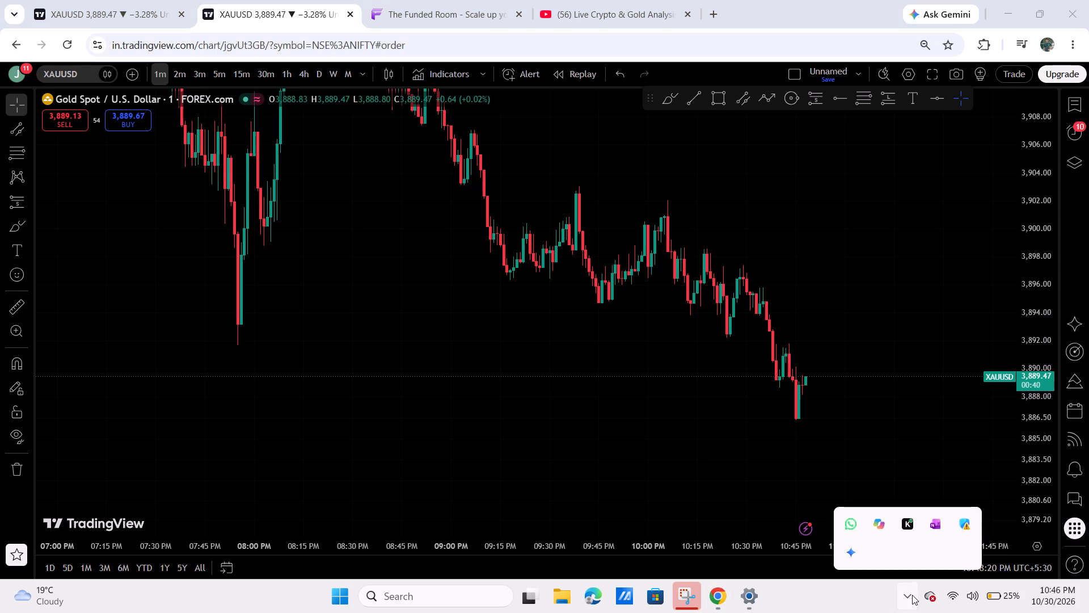
{"action": "left_click", "coordinate": [907, 591]}
{"action": "left_click", "coordinate": [915, 529]}
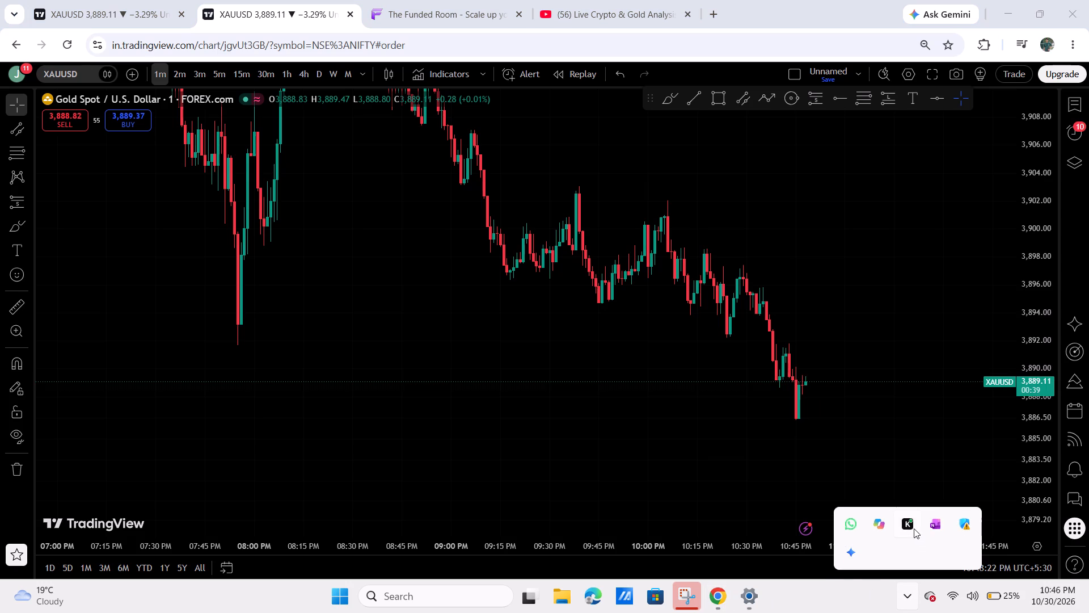
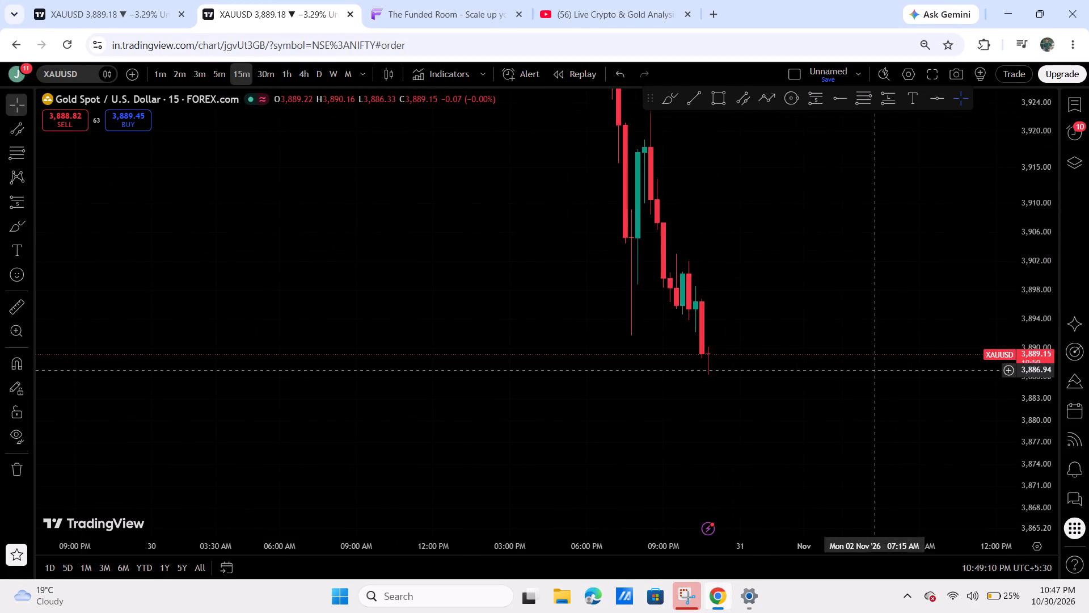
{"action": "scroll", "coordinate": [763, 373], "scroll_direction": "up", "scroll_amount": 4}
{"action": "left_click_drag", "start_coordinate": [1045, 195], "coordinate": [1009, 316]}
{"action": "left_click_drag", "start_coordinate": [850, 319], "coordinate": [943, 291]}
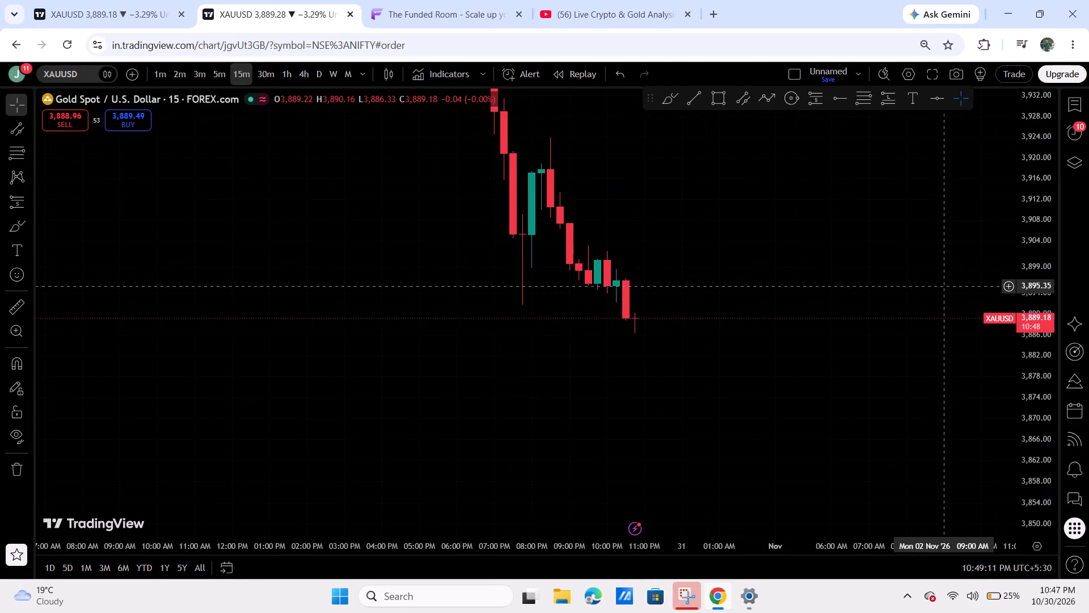
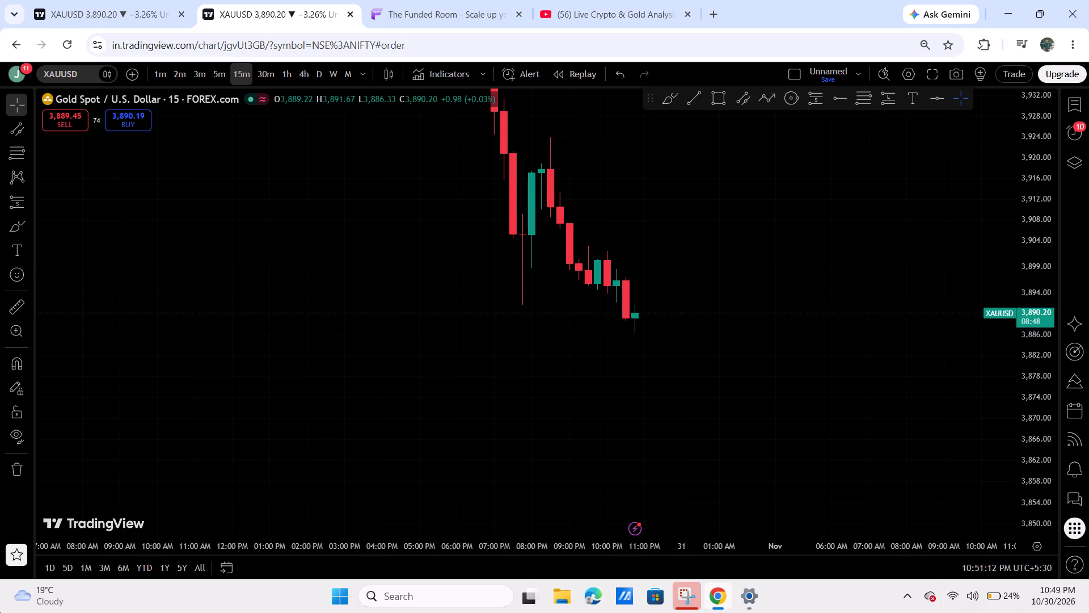
Examine the latest candles of the gold sell-off on the 15-minute XAUUSD chart.
{"action": "scroll", "coordinate": [707, 414], "scroll_direction": "up", "scroll_amount": 4}
{"action": "left_click_drag", "start_coordinate": [655, 341], "coordinate": [938, 370]}
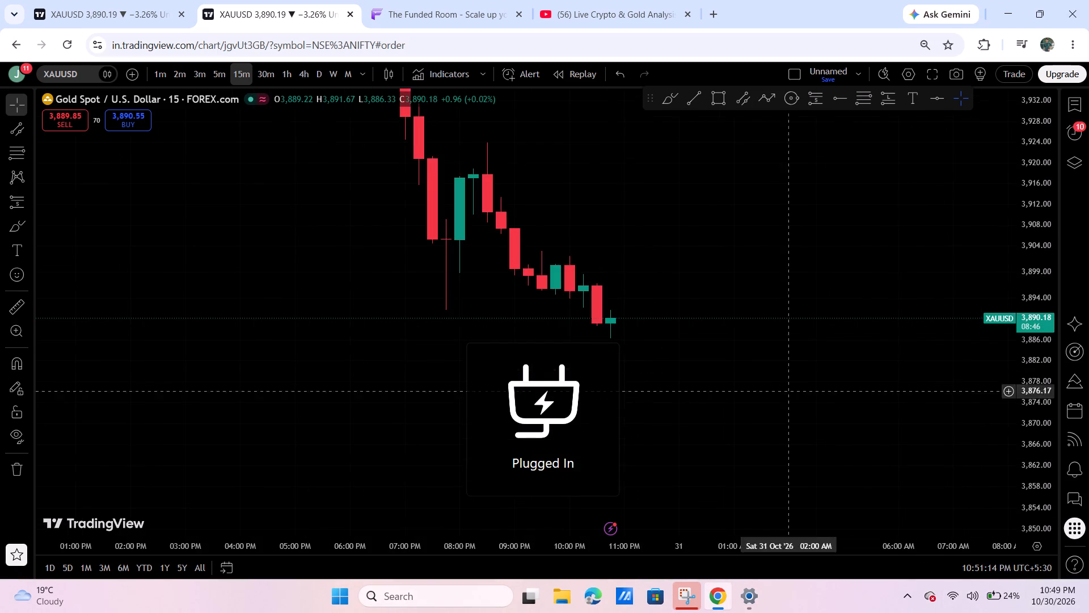
{"action": "scroll", "coordinate": [757, 407], "scroll_direction": "up", "scroll_amount": 3}
{"action": "left_click_drag", "start_coordinate": [444, 180], "coordinate": [733, 207]}
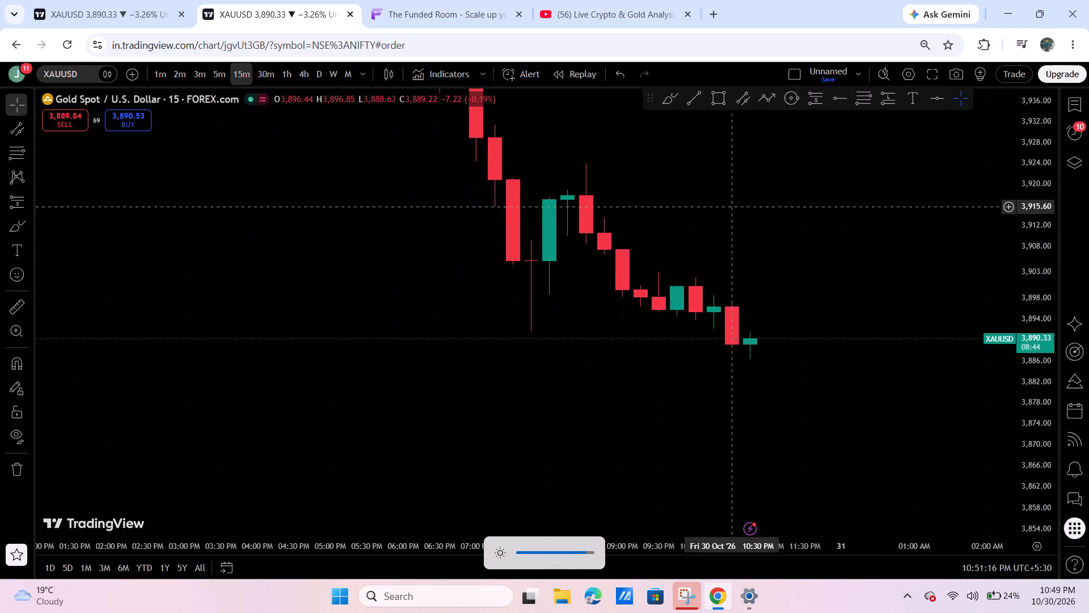
{"action": "scroll", "coordinate": [670, 284], "scroll_direction": "up", "scroll_amount": 3}
Switch to The Funded Room and examine the recent price action on its 5-minute XAU/USD chart.
{"action": "left_click", "coordinate": [444, 0]}
{"action": "scroll", "coordinate": [758, 351], "scroll_direction": "up", "scroll_amount": 4}
{"action": "left_click_drag", "start_coordinate": [799, 314], "coordinate": [799, 373]}
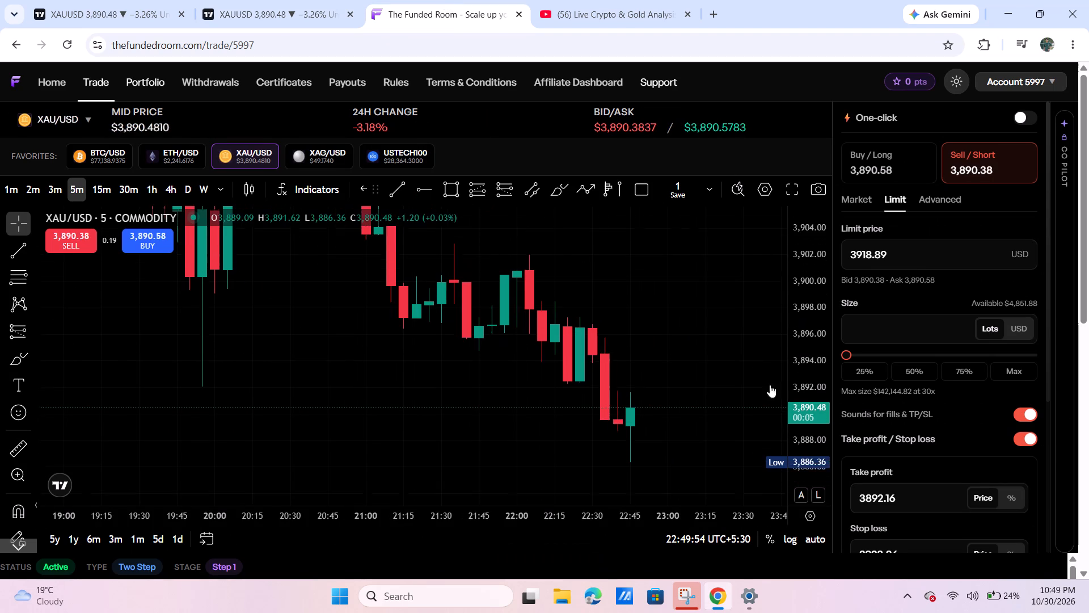
{"action": "left_click_drag", "start_coordinate": [741, 379], "coordinate": [697, 281]}
{"action": "left_click_drag", "start_coordinate": [721, 352], "coordinate": [655, 374]}
{"action": "scroll", "coordinate": [539, 399], "scroll_direction": "down", "scroll_amount": 2}
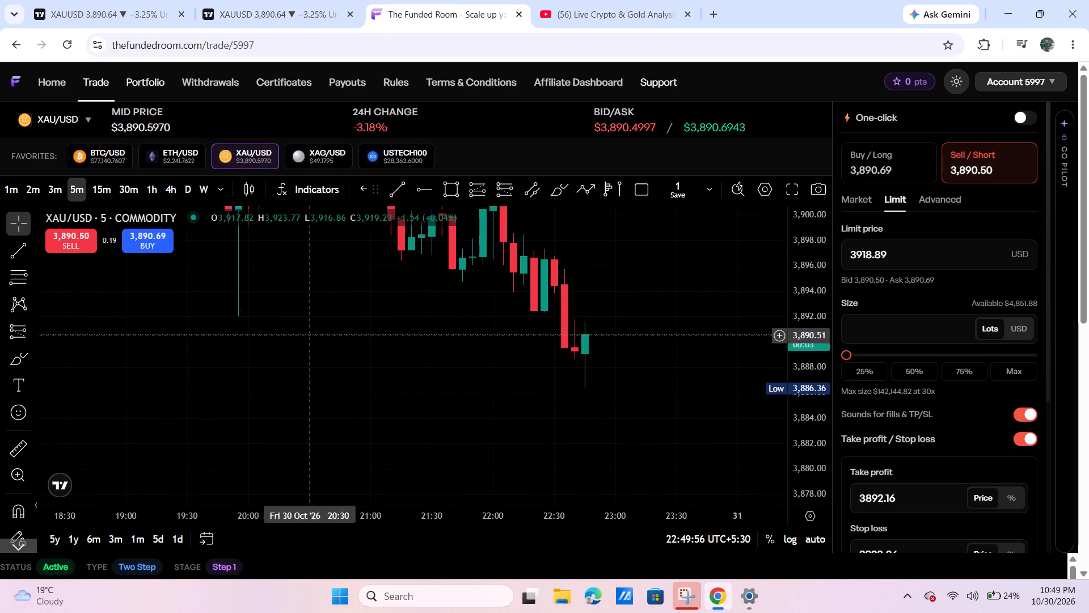
{"action": "scroll", "coordinate": [649, 391], "scroll_direction": "up", "scroll_amount": 5}
{"action": "scroll", "coordinate": [655, 374], "scroll_direction": "down", "scroll_amount": 6}
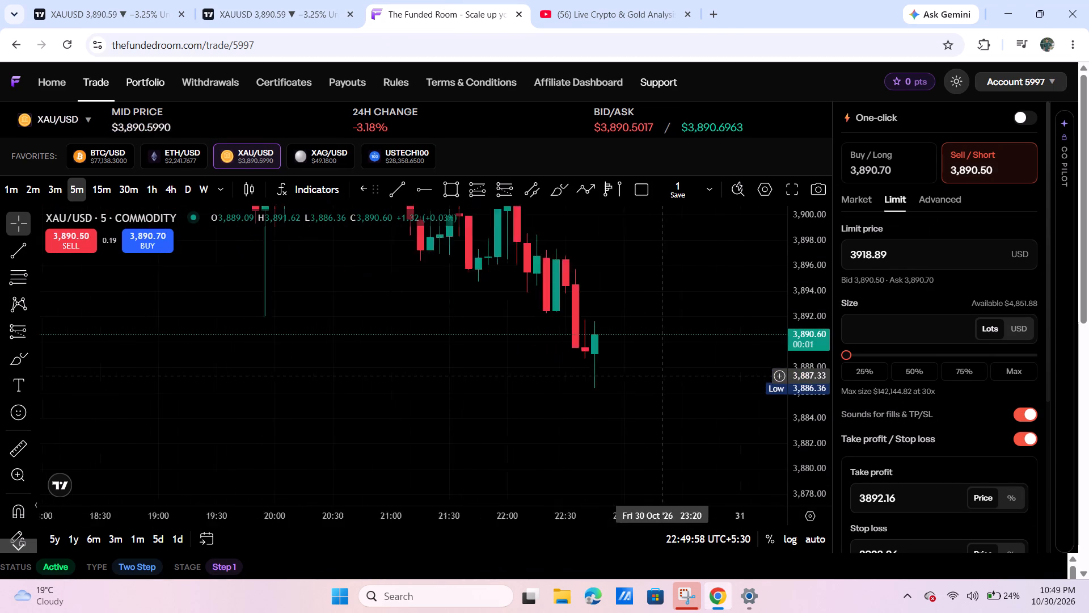
{"action": "left_click_drag", "start_coordinate": [807, 278], "coordinate": [762, 416]}
{"action": "left_click_drag", "start_coordinate": [742, 422], "coordinate": [676, 521]}
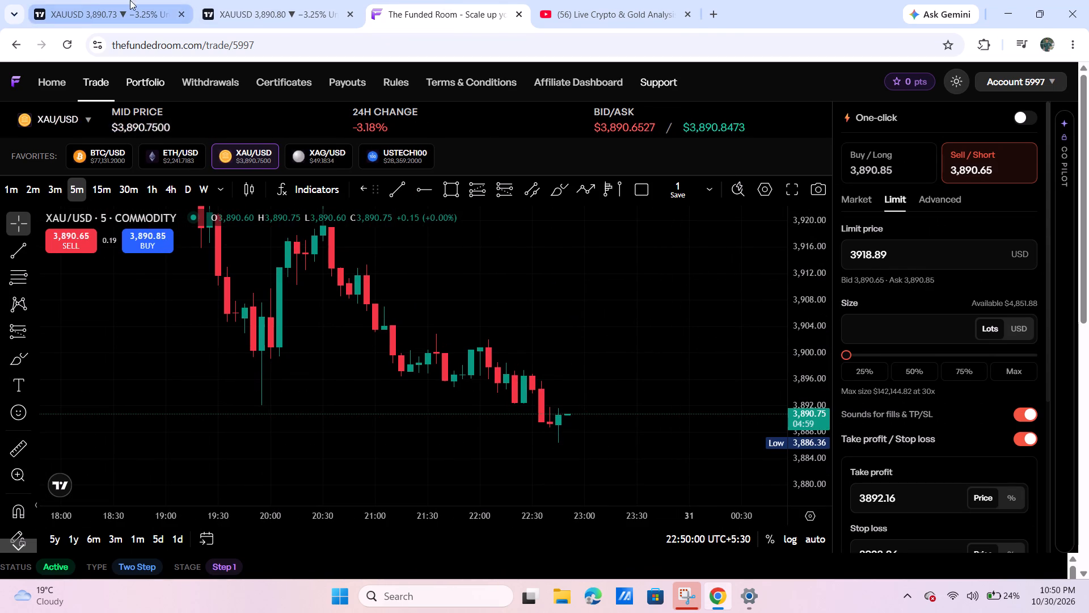
Return to the TradingView 15-minute XAUUSD chart and remove the grey rectangle zone drawn around 3,977 to 3,989.
{"action": "left_click", "coordinate": [240, 0]}
{"action": "scroll", "coordinate": [922, 299], "scroll_direction": "down", "scroll_amount": 7}
{"action": "left_click_drag", "start_coordinate": [1057, 392], "coordinate": [1024, 241]}
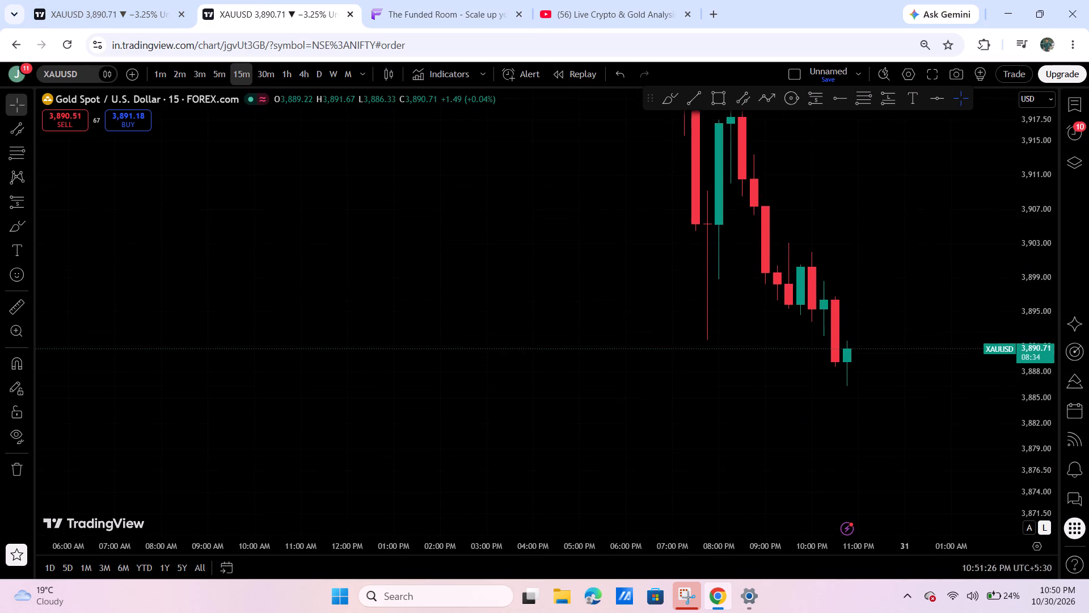
{"action": "left_click_drag", "start_coordinate": [866, 335], "coordinate": [590, 397]}
{"action": "left_click_drag", "start_coordinate": [564, 158], "coordinate": [800, 507]}
{"action": "left_click_drag", "start_coordinate": [611, 286], "coordinate": [598, 538]}
{"action": "left_click_drag", "start_coordinate": [558, 312], "coordinate": [922, 602]}
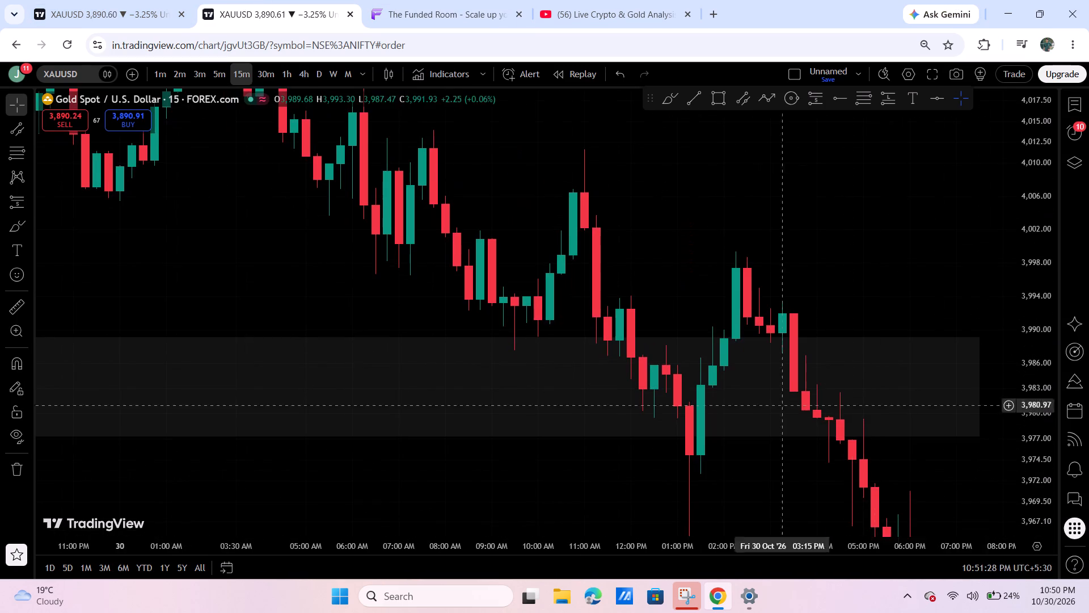
{"action": "left_click_drag", "start_coordinate": [738, 312], "coordinate": [587, 208]}
{"action": "right_click", "coordinate": [585, 199]}
{"action": "right_click", "coordinate": [797, 207]}
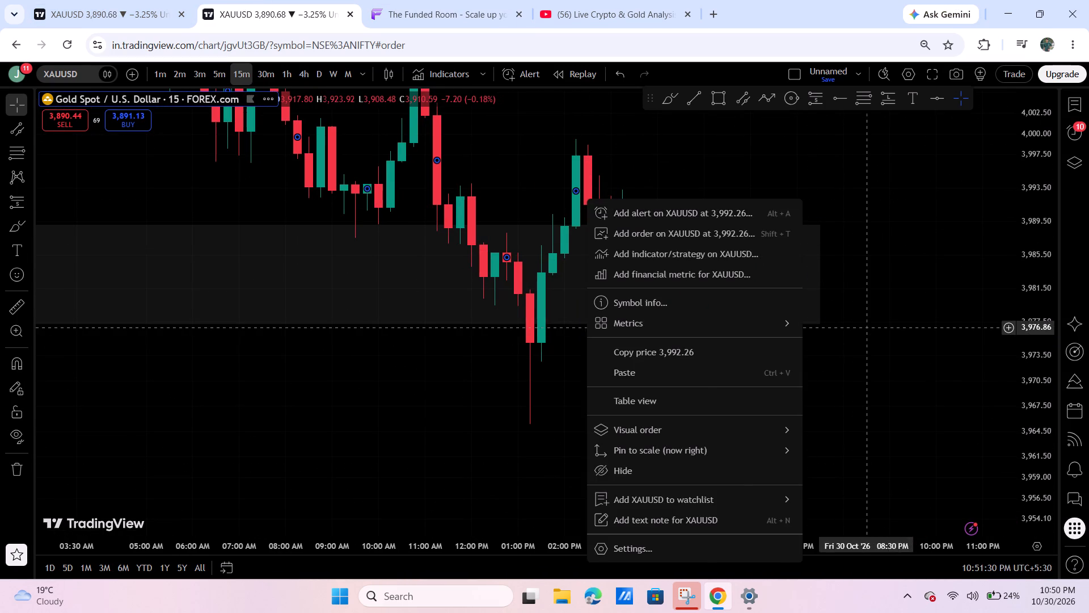
{"action": "right_click", "coordinate": [865, 324]}
{"action": "left_click", "coordinate": [950, 543]}
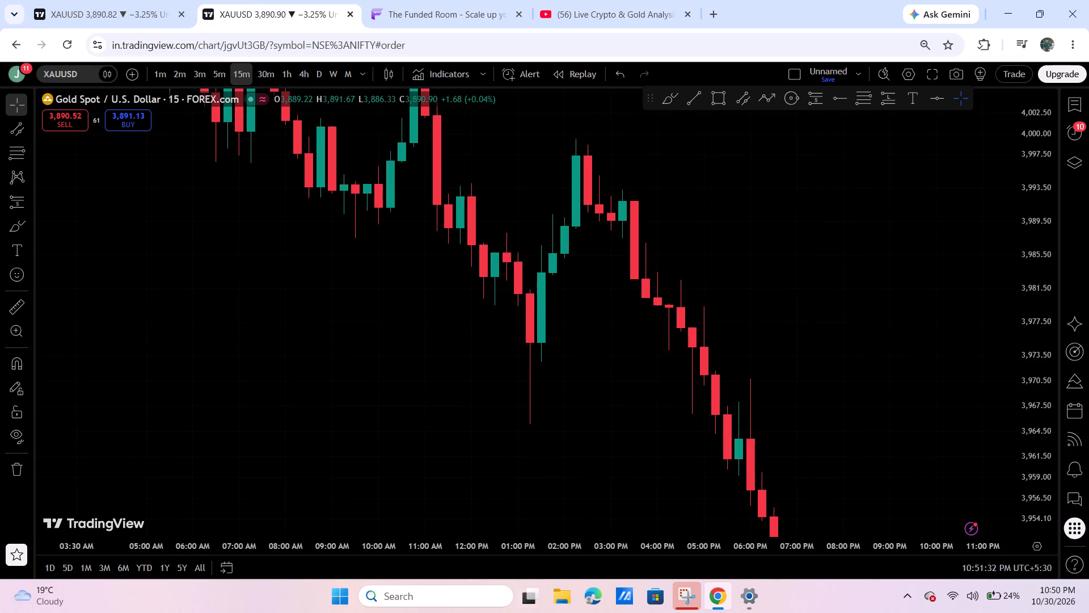
Open WhatsApp from the installed apps.
{"action": "left_click", "coordinate": [342, 602]}
{"action": "left_click", "coordinate": [505, 486]}
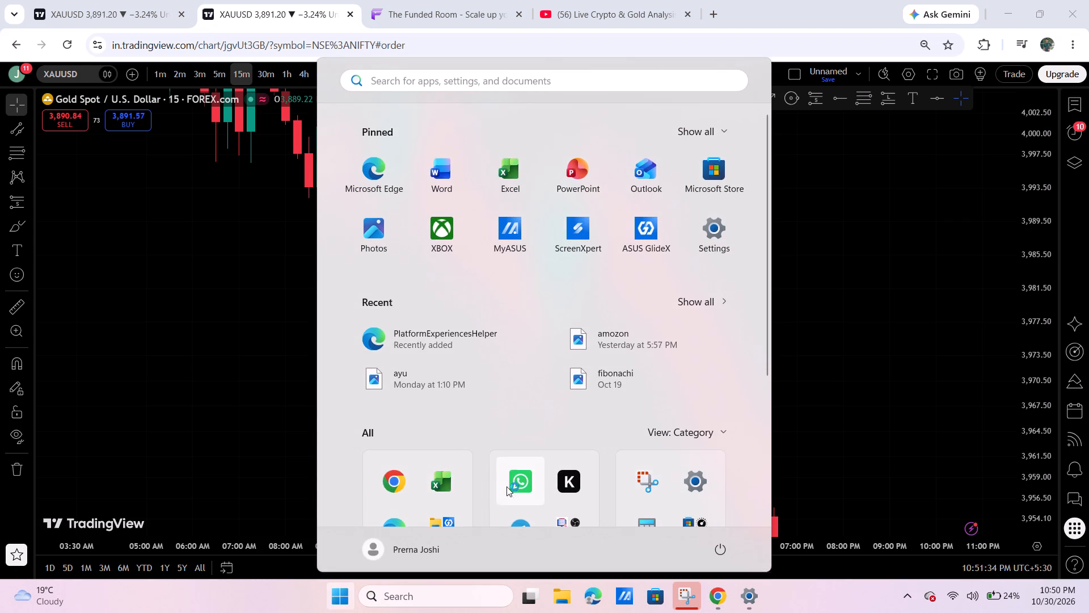
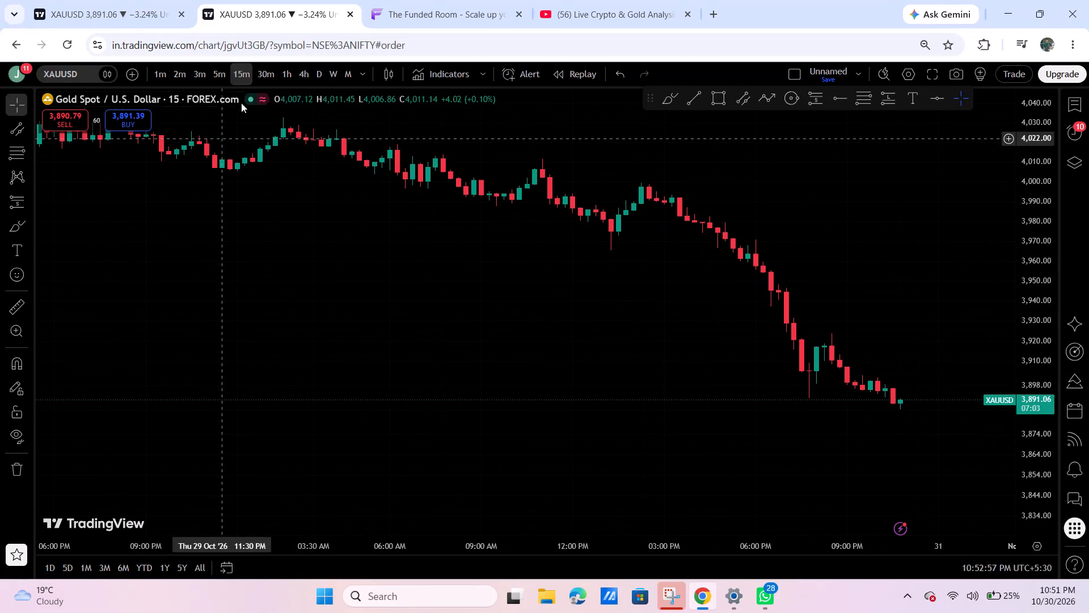
Switch the XAUUSD chart to the 5-minute timeframe and examine the swing highs and lows from 29 to 30 October.
{"action": "left_click", "coordinate": [221, 76]}
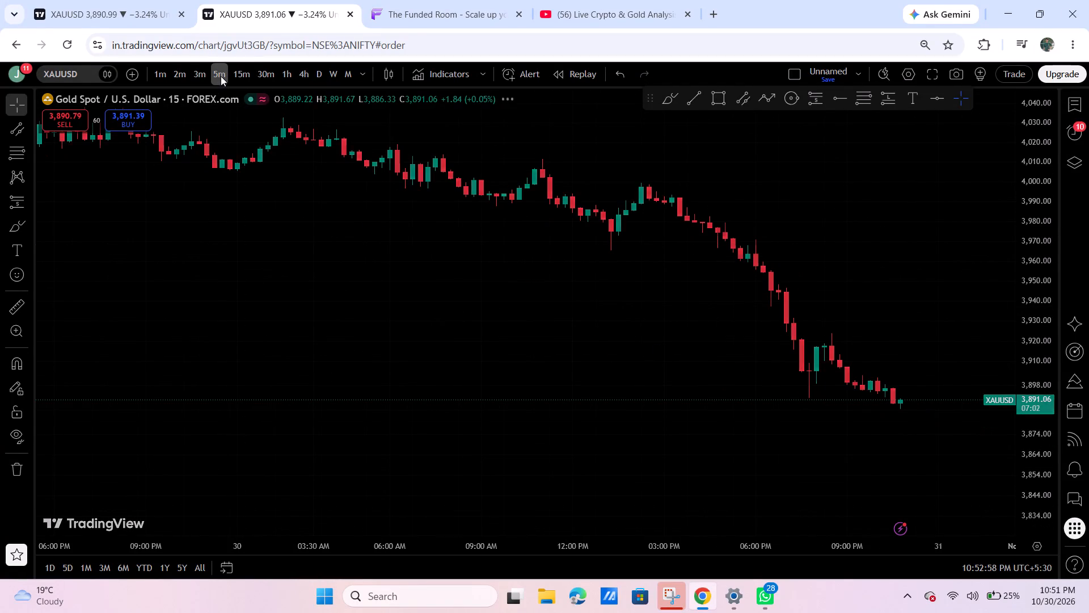
{"action": "scroll", "coordinate": [658, 326], "scroll_direction": "down", "scroll_amount": 9}
{"action": "left_click_drag", "start_coordinate": [671, 393], "coordinate": [818, 518]}
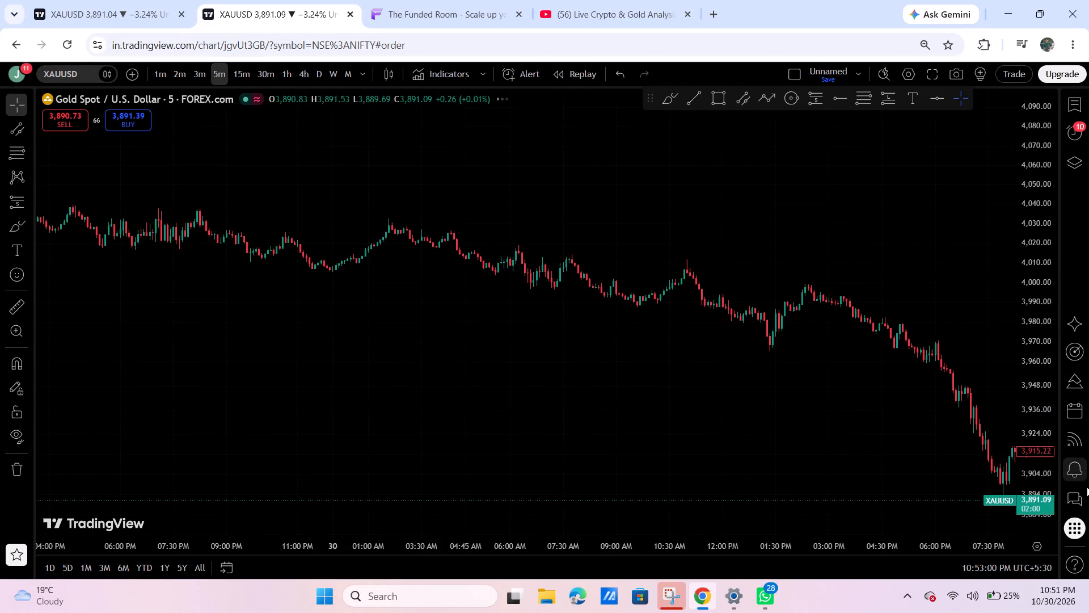
{"action": "left_click_drag", "start_coordinate": [1022, 453], "coordinate": [978, 154]}
{"action": "left_click_drag", "start_coordinate": [457, 163], "coordinate": [890, 321]}
{"action": "scroll", "coordinate": [461, 431], "scroll_direction": "up", "scroll_amount": 2}
{"action": "left_click_drag", "start_coordinate": [277, 433], "coordinate": [1041, 433]}
{"action": "left_click_drag", "start_coordinate": [786, 322], "coordinate": [408, 335]}
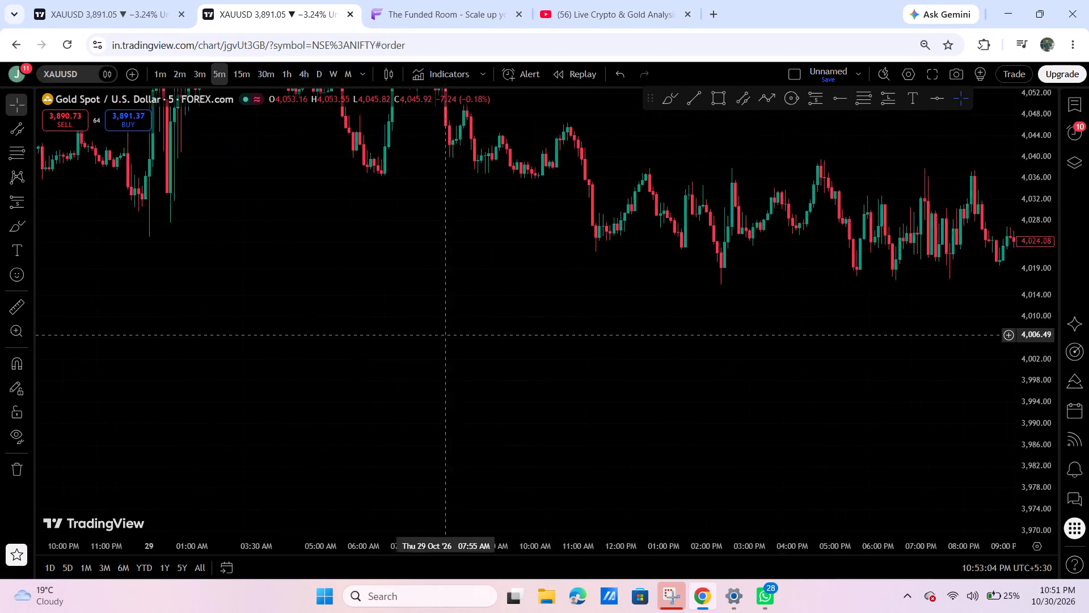
{"action": "left_click_drag", "start_coordinate": [408, 335], "coordinate": [383, 335]}
{"action": "left_click_drag", "start_coordinate": [864, 338], "coordinate": [533, 339]}
{"action": "scroll", "coordinate": [837, 415], "scroll_direction": "up", "scroll_amount": 5}
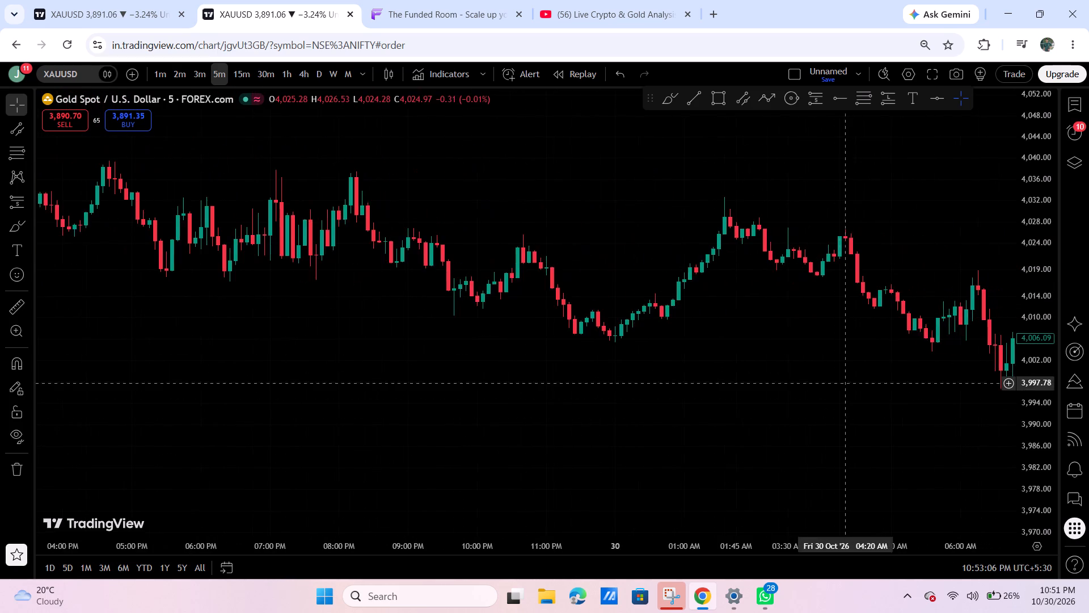
{"action": "left_click_drag", "start_coordinate": [851, 382], "coordinate": [872, 444]}
{"action": "left_click_drag", "start_coordinate": [1031, 471], "coordinate": [1014, 157]}
{"action": "scroll", "coordinate": [871, 391], "scroll_direction": "up", "scroll_amount": 3}
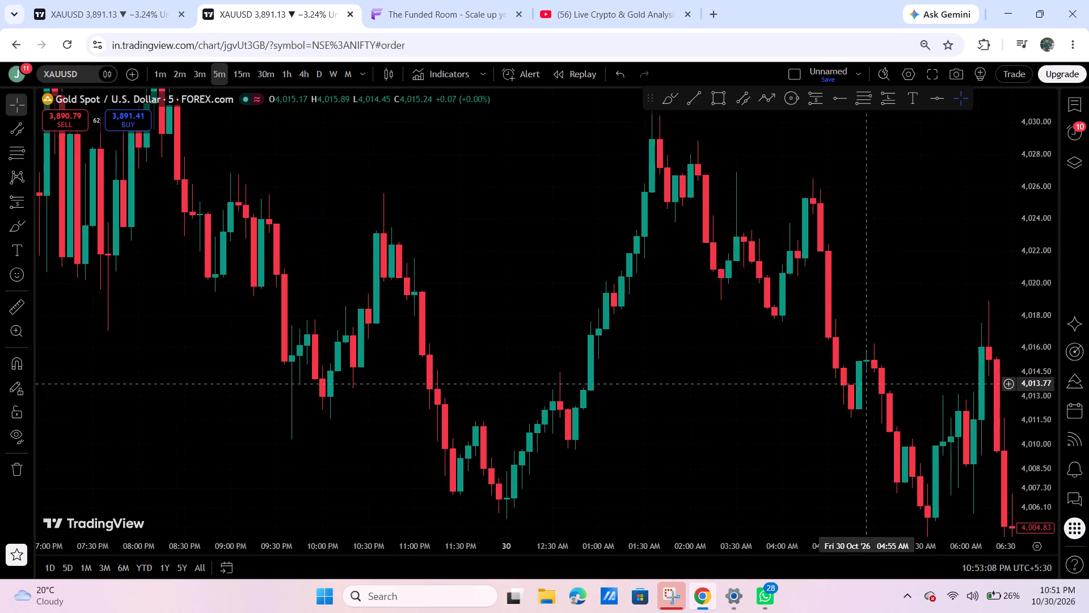
{"action": "left_click_drag", "start_coordinate": [864, 367], "coordinate": [808, 342]}
{"action": "left_click_drag", "start_coordinate": [943, 241], "coordinate": [679, 318]}
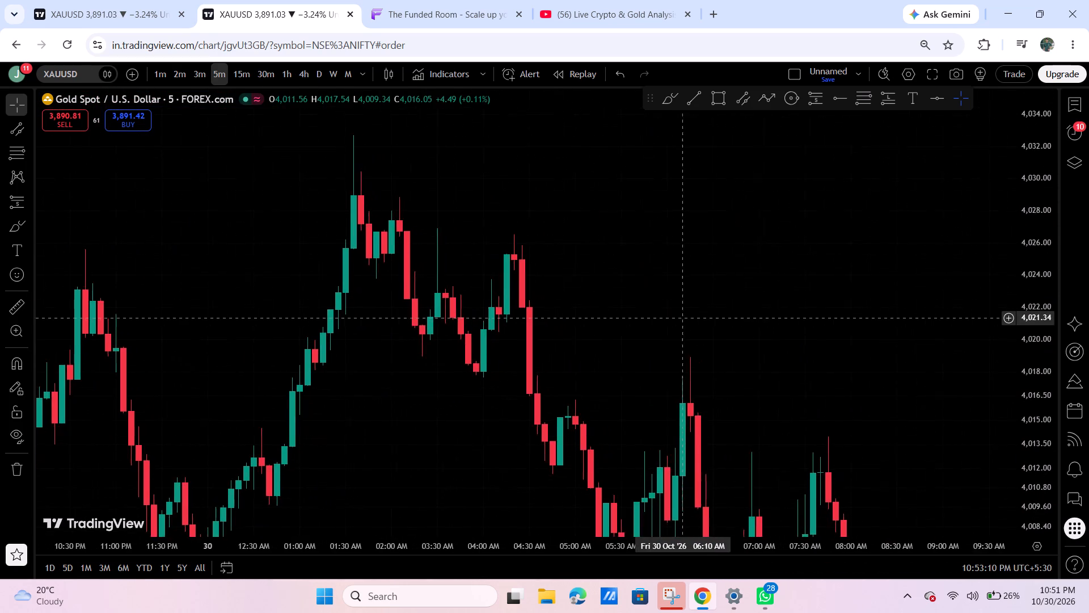
{"action": "left_click_drag", "start_coordinate": [679, 318], "coordinate": [699, 364]}
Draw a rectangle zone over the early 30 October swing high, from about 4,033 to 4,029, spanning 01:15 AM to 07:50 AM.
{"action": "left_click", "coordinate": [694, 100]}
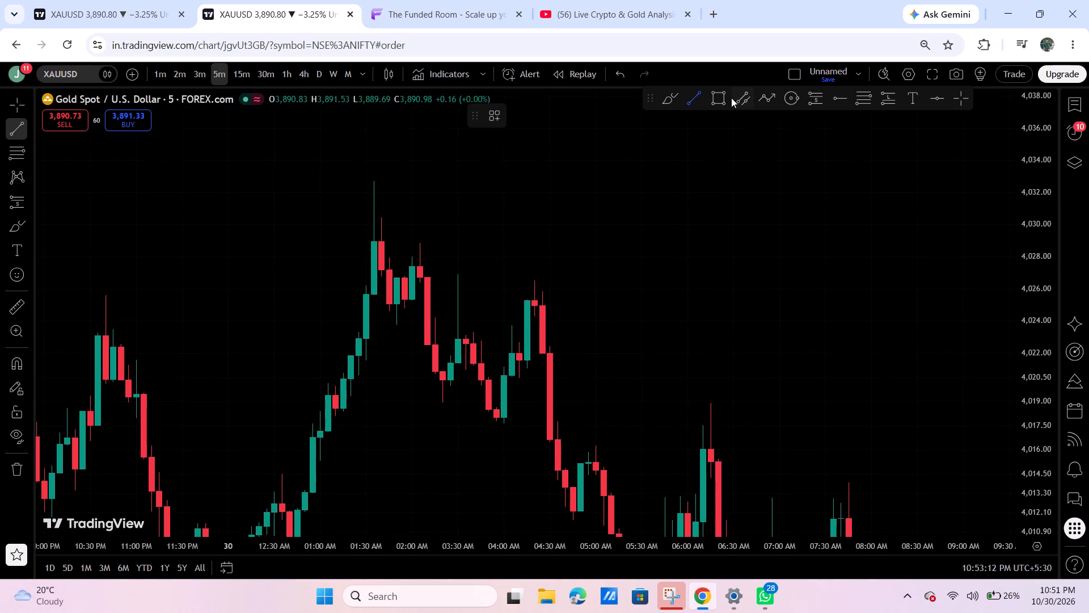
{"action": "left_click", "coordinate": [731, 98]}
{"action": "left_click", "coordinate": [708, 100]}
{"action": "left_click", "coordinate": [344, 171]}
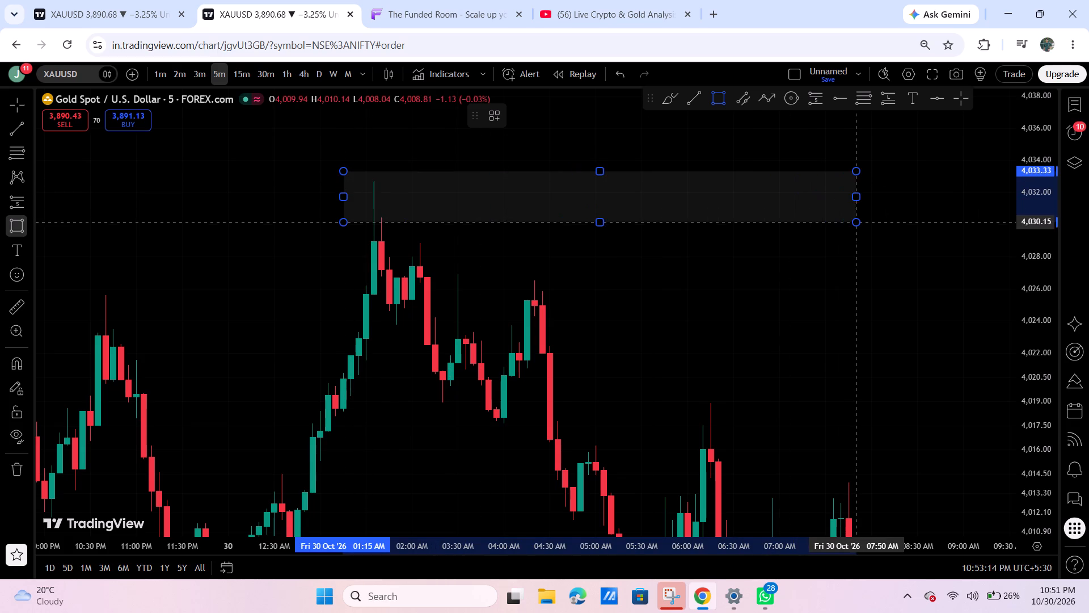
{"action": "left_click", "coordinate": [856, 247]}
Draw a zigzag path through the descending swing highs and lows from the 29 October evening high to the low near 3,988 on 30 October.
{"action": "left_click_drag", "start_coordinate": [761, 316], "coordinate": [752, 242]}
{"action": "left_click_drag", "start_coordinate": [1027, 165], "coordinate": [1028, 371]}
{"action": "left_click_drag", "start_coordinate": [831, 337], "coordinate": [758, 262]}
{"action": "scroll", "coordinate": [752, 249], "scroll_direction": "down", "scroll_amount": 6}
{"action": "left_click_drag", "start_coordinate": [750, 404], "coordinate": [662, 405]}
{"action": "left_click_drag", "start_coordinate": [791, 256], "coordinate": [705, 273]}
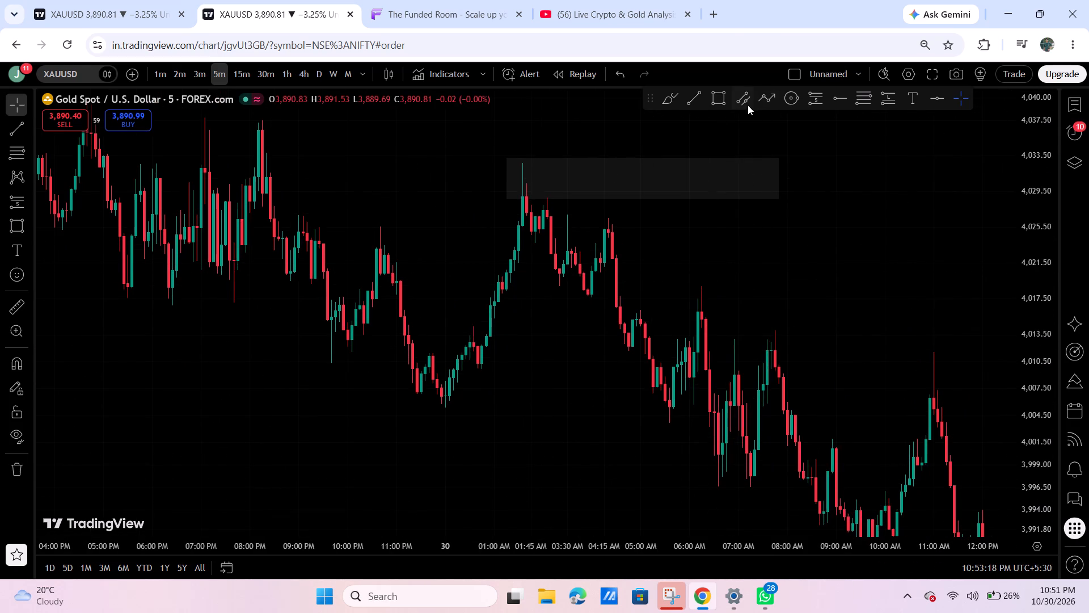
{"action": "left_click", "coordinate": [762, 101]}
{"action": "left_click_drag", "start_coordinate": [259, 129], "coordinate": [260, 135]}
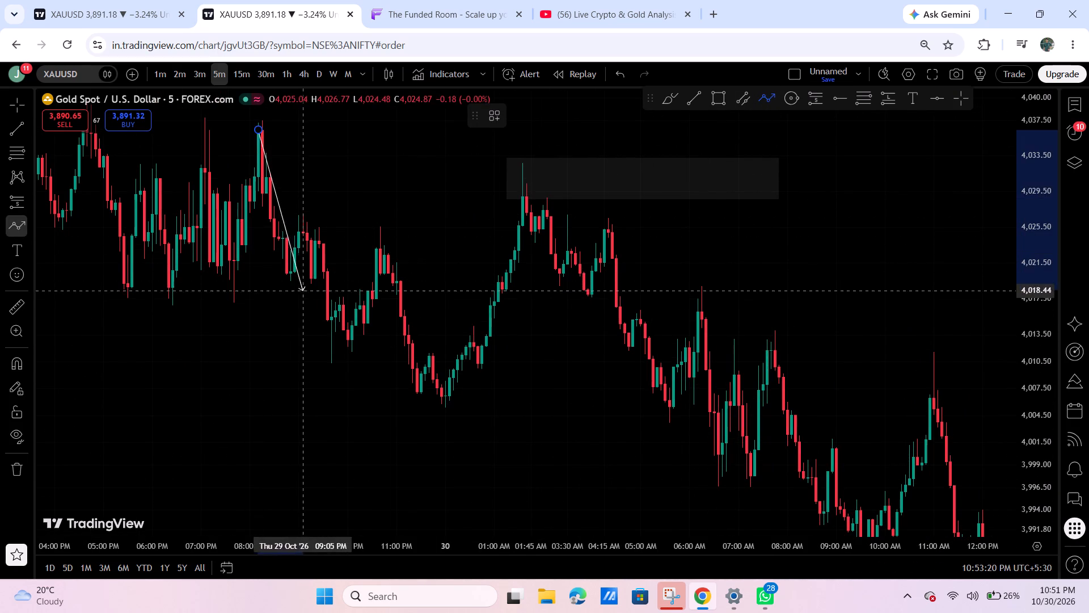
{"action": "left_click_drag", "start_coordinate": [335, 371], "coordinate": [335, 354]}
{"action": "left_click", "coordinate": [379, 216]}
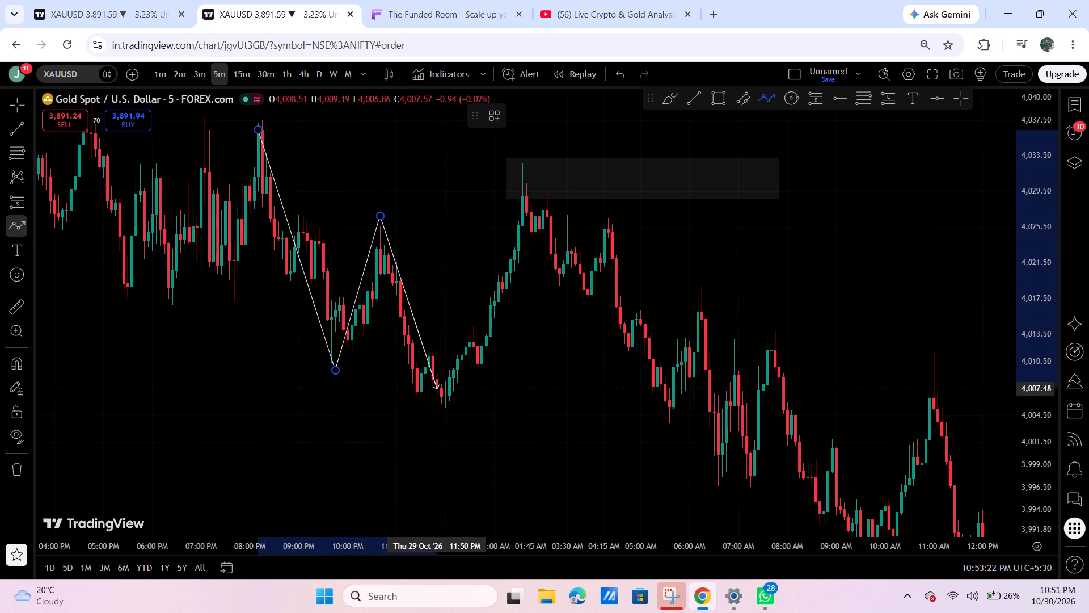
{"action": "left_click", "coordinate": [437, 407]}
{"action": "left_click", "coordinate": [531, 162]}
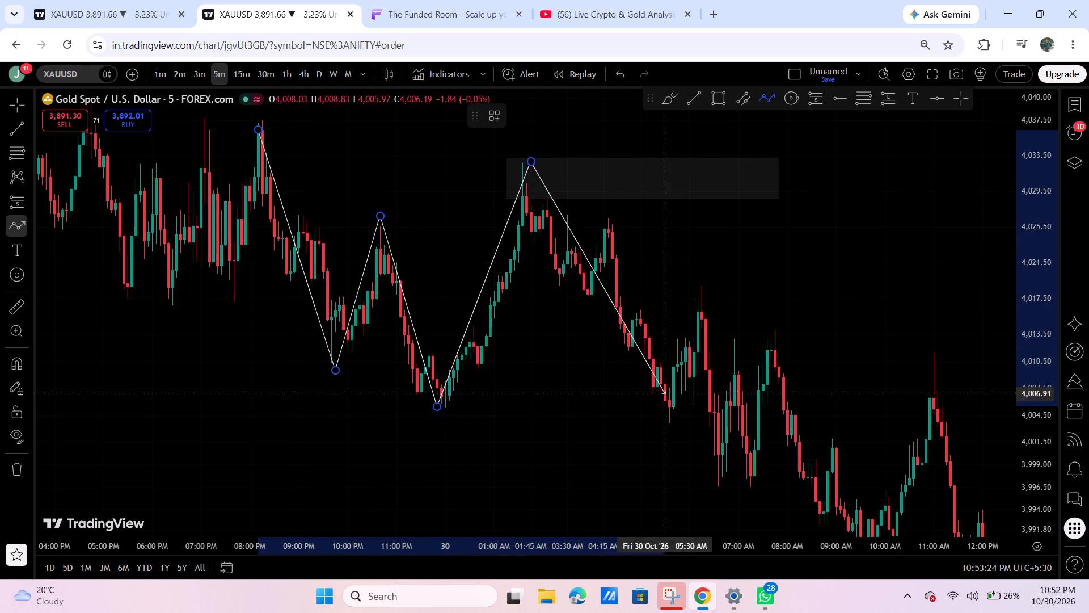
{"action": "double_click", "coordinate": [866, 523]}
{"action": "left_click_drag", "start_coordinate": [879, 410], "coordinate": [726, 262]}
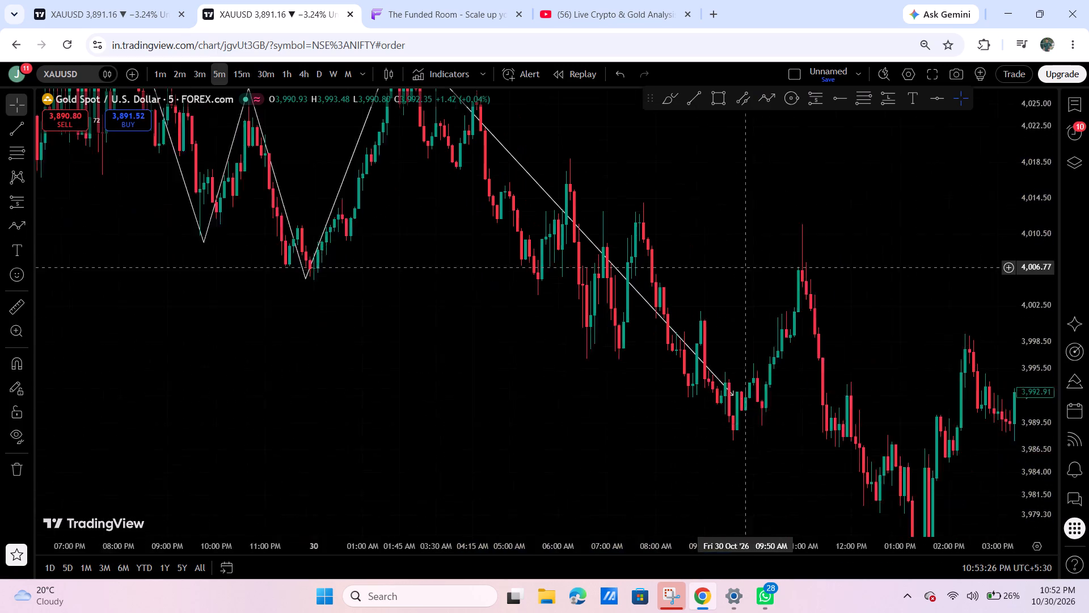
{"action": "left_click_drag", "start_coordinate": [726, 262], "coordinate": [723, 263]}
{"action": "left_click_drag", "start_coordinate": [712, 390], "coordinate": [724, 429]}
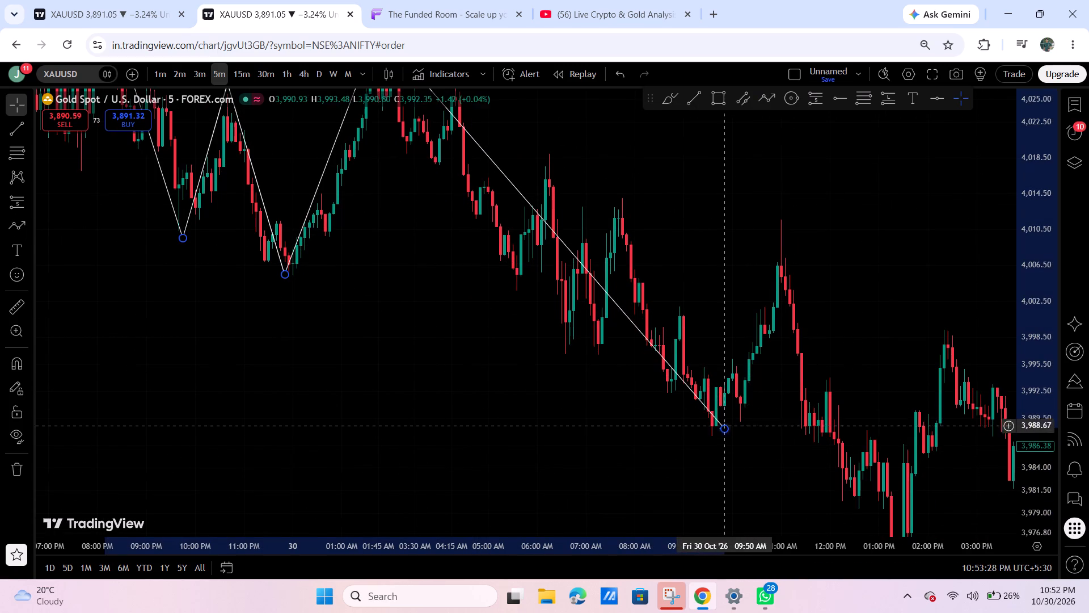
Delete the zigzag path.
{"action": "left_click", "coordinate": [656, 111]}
Switch the XAUUSD chart to the 30-minute timeframe.
{"action": "left_click_drag", "start_coordinate": [670, 162], "coordinate": [678, 249]}
{"action": "left_click", "coordinate": [256, 73]}
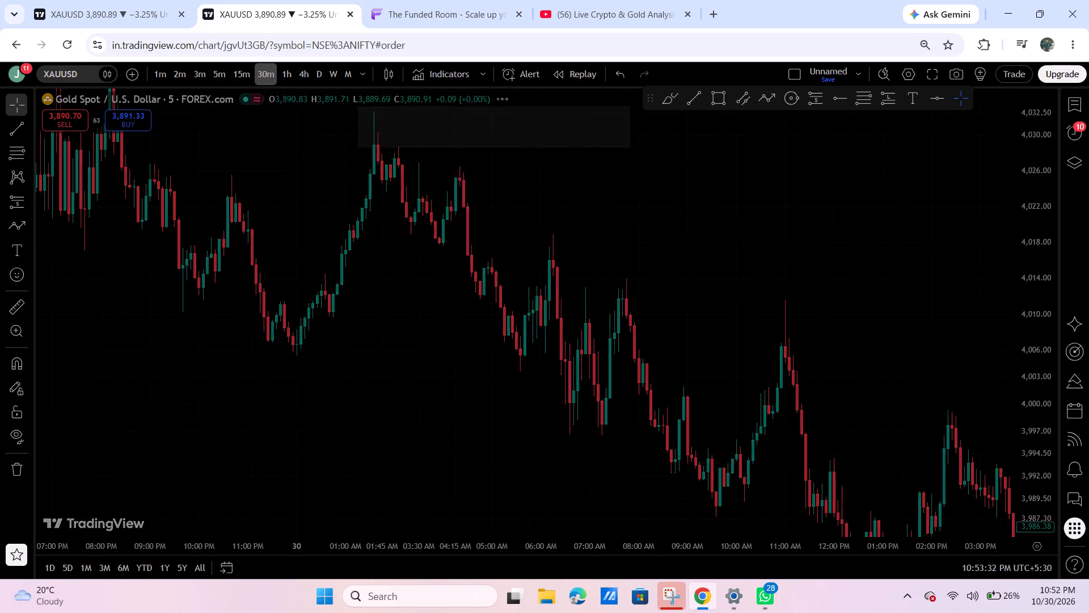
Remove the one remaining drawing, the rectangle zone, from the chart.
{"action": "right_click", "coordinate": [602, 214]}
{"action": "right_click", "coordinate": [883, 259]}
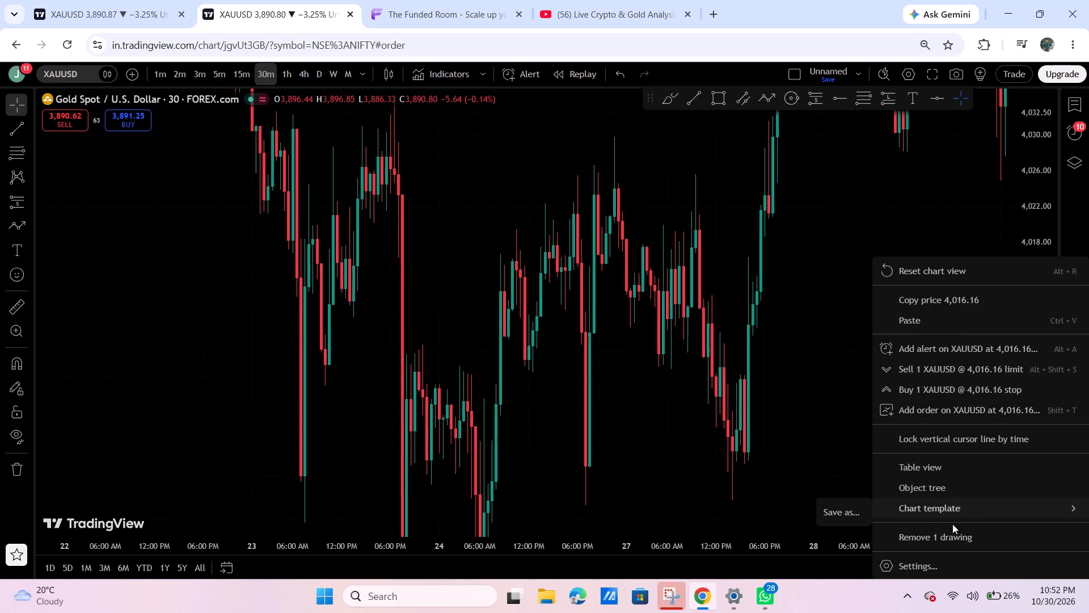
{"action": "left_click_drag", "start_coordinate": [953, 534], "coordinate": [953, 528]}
Examine the downtrend structure from 28 to 30 October on the 30-minute XAUUSD chart.
{"action": "scroll", "coordinate": [852, 404], "scroll_direction": "up", "scroll_amount": 3}
{"action": "left_click_drag", "start_coordinate": [1033, 194], "coordinate": [1011, 358]}
{"action": "left_click_drag", "start_coordinate": [905, 349], "coordinate": [384, 493]}
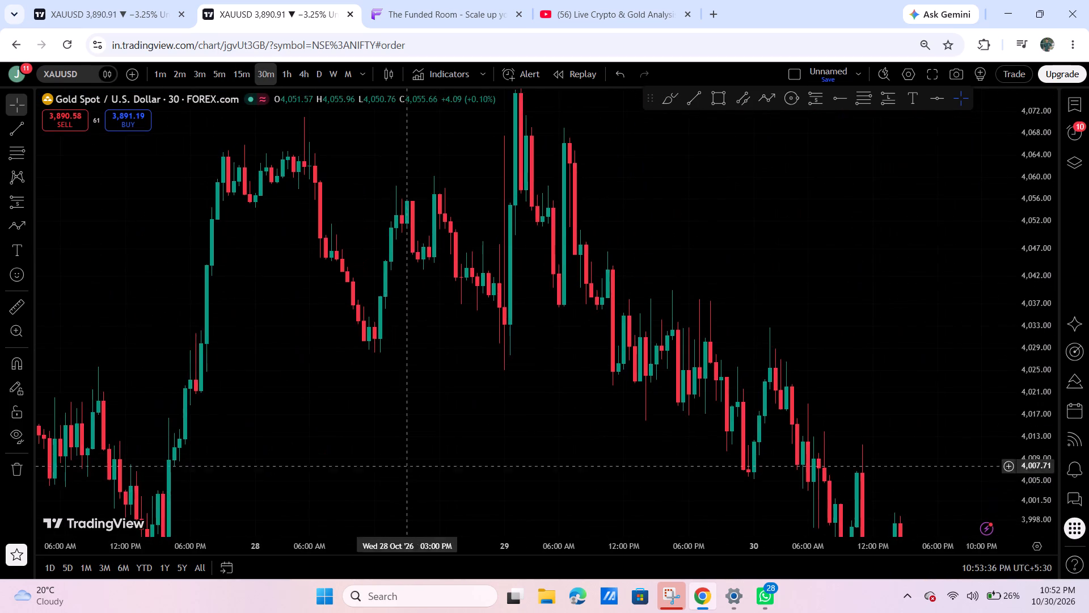
{"action": "scroll", "coordinate": [904, 293], "scroll_direction": "down", "scroll_amount": 2}
{"action": "left_click_drag", "start_coordinate": [1025, 232], "coordinate": [1021, 400]}
{"action": "left_click_drag", "start_coordinate": [791, 346], "coordinate": [424, 185]}
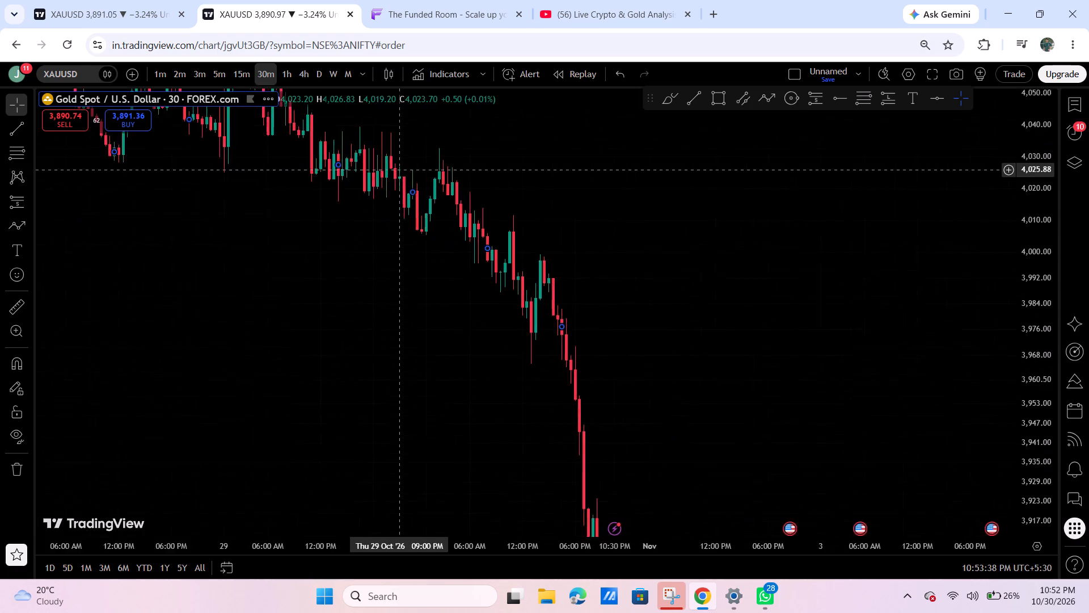
{"action": "left_click_drag", "start_coordinate": [424, 185], "coordinate": [772, 234]}
{"action": "scroll", "coordinate": [886, 426], "scroll_direction": "up", "scroll_amount": 8}
{"action": "left_click_drag", "start_coordinate": [809, 383], "coordinate": [858, 408]}
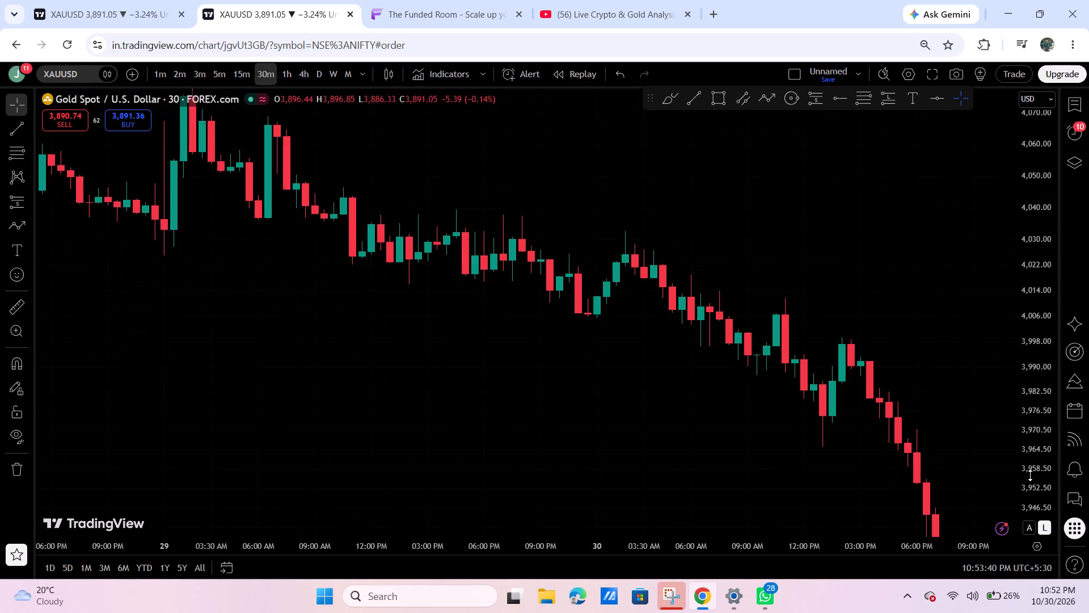
{"action": "left_click_drag", "start_coordinate": [1030, 476], "coordinate": [1018, 254]}
{"action": "left_click_drag", "start_coordinate": [937, 259], "coordinate": [808, 331]}
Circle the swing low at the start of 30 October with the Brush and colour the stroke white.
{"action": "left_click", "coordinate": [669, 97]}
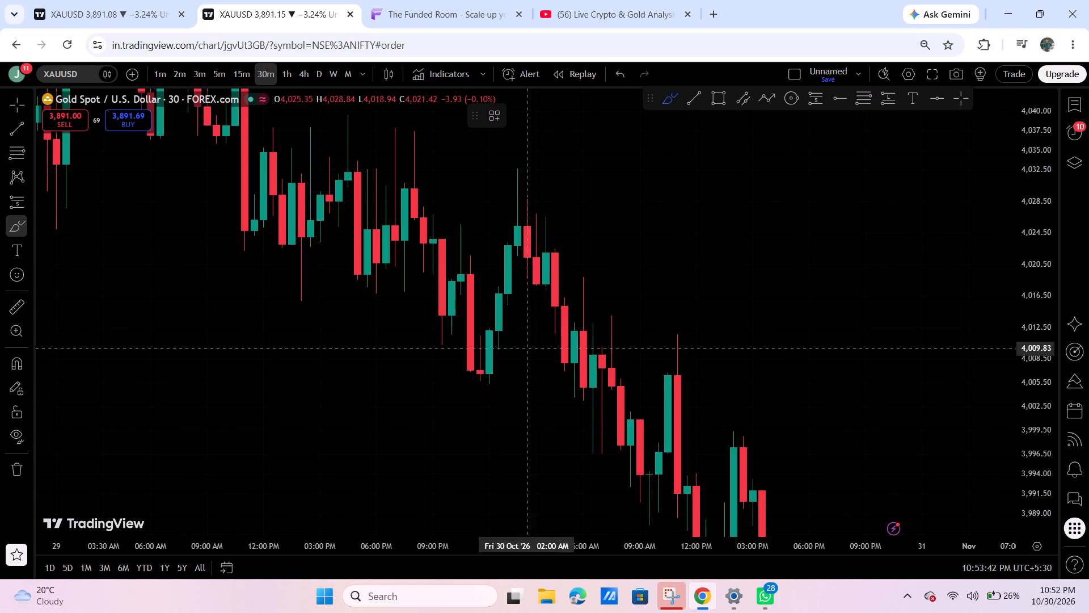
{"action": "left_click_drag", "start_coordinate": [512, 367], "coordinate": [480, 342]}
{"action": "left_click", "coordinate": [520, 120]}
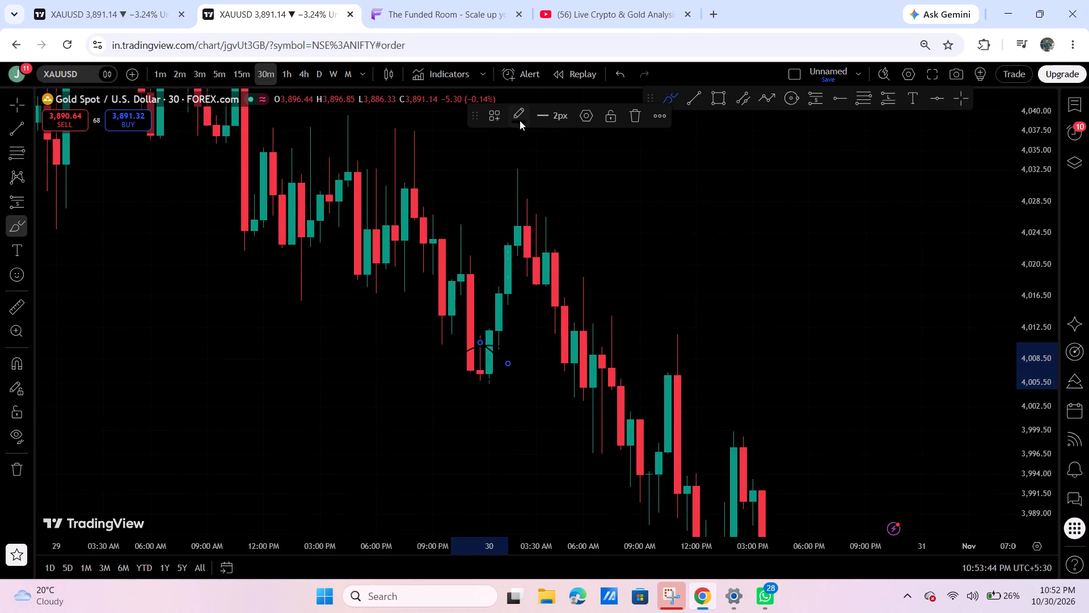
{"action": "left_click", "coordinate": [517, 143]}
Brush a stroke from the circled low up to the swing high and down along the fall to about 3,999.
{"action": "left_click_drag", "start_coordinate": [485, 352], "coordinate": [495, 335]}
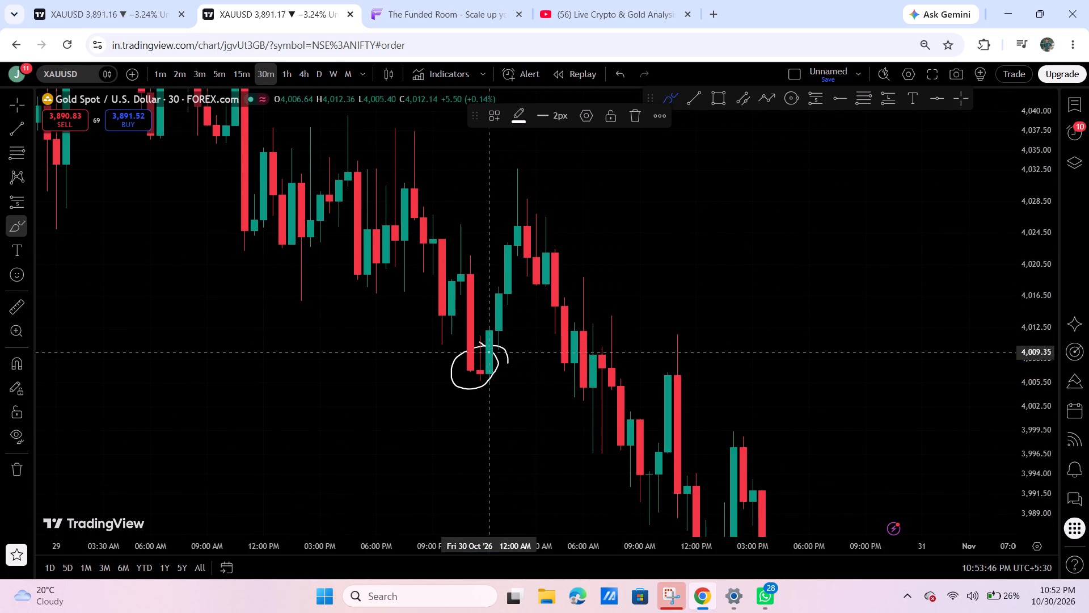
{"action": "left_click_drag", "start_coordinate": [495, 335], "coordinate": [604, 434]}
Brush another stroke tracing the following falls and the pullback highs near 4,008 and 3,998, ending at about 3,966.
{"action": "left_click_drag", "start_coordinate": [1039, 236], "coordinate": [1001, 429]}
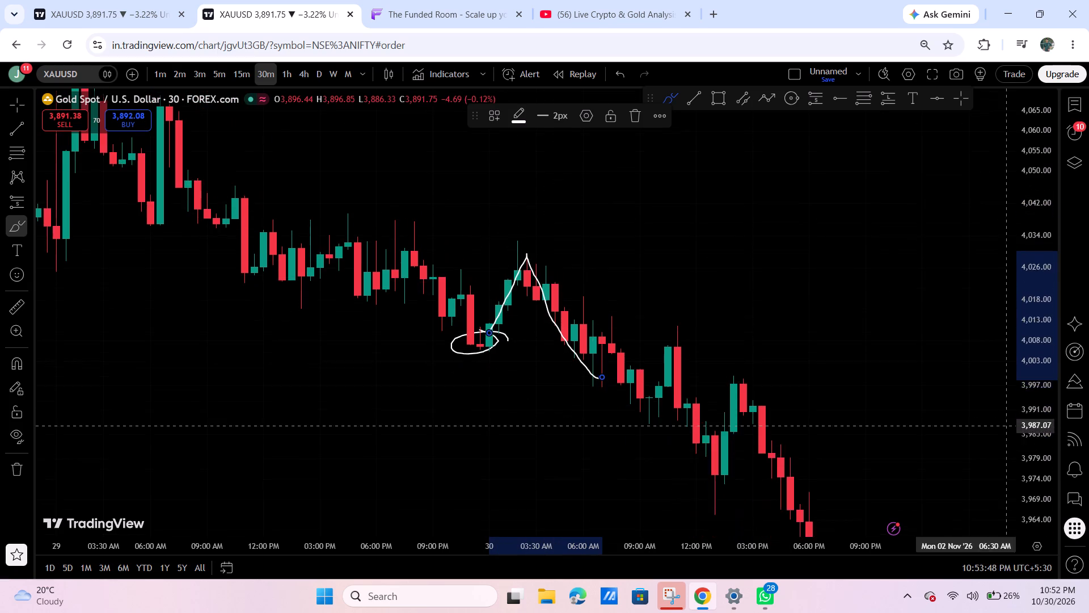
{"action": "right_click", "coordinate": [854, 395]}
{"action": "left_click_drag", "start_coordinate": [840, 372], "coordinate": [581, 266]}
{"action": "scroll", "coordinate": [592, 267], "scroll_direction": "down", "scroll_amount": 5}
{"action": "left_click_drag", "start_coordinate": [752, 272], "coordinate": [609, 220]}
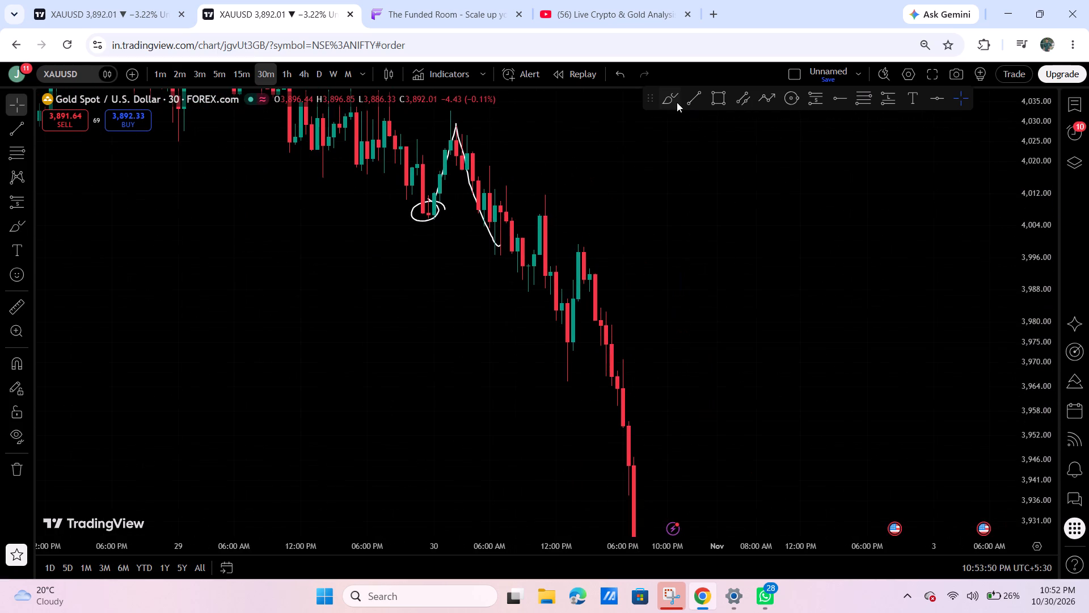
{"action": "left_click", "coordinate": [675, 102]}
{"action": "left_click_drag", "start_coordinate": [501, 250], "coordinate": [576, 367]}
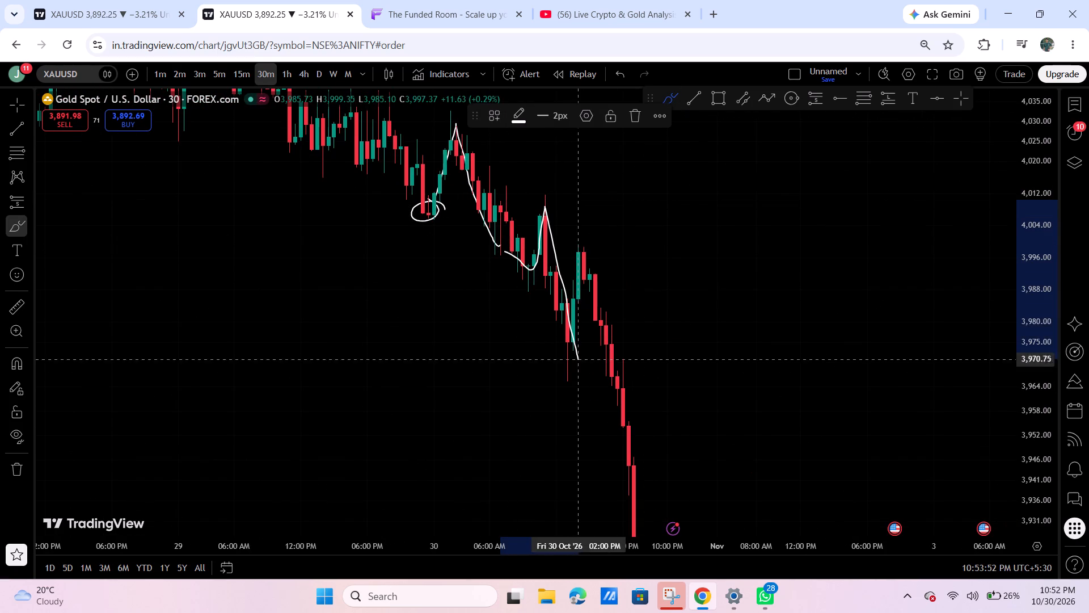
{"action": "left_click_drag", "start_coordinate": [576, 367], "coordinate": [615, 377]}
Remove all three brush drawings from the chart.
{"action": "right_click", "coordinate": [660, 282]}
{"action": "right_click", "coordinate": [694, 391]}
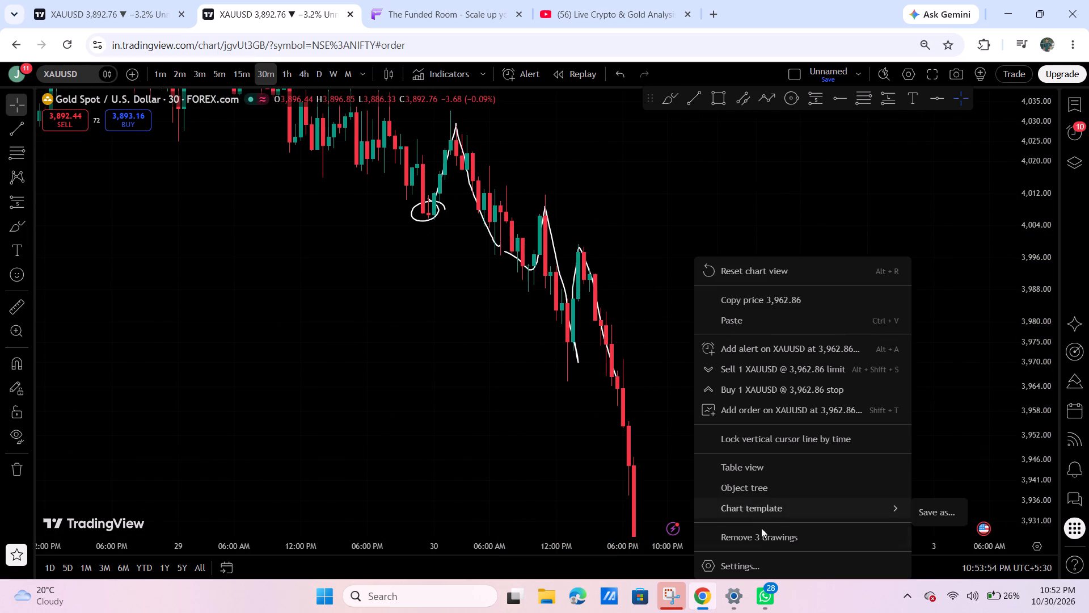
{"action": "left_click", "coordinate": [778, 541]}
Examine the complete gold sell-off down to the latest candles on the 30-minute chart.
{"action": "left_click_drag", "start_coordinate": [763, 475], "coordinate": [763, 352]}
{"action": "left_click_drag", "start_coordinate": [1060, 223], "coordinate": [1037, 355]}
{"action": "left_click_drag", "start_coordinate": [1036, 259], "coordinate": [1034, 414]}
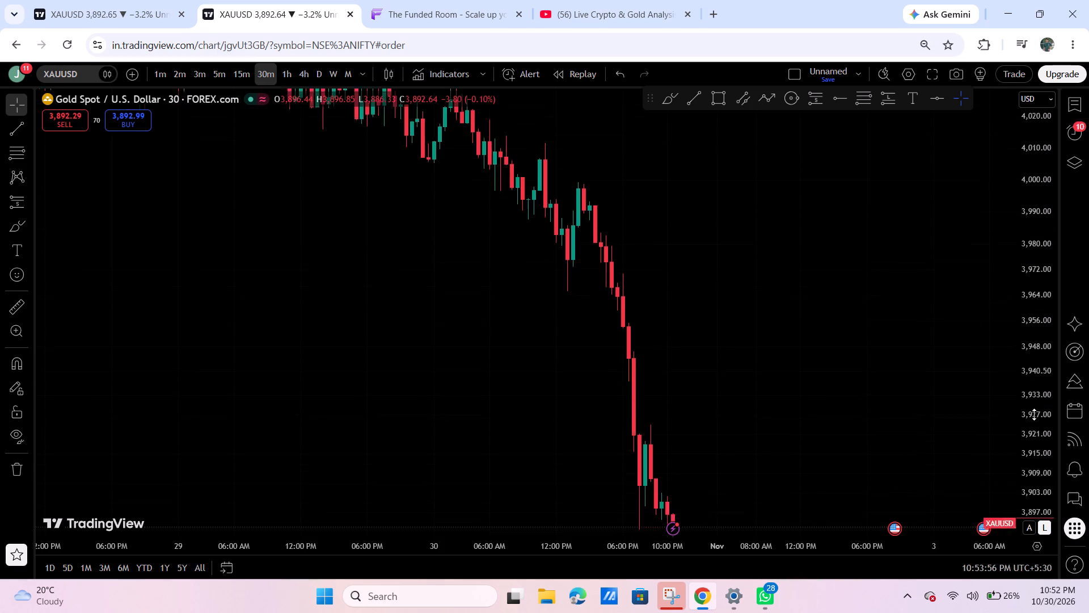
{"action": "left_click_drag", "start_coordinate": [1034, 414], "coordinate": [1025, 430]}
{"action": "left_click_drag", "start_coordinate": [944, 402], "coordinate": [890, 389]}
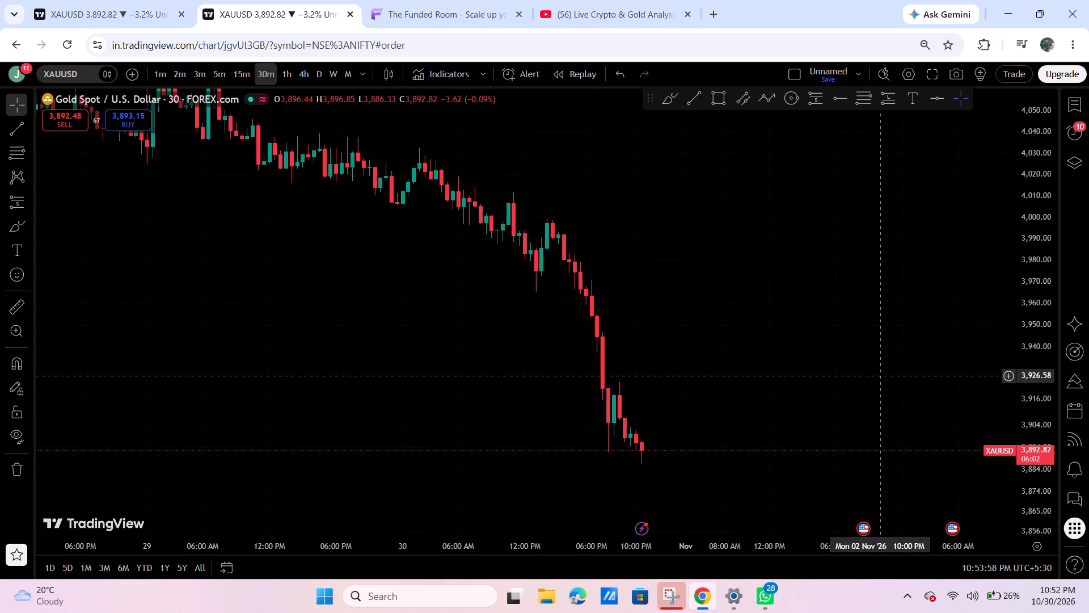
{"action": "key", "text": "Tab"}
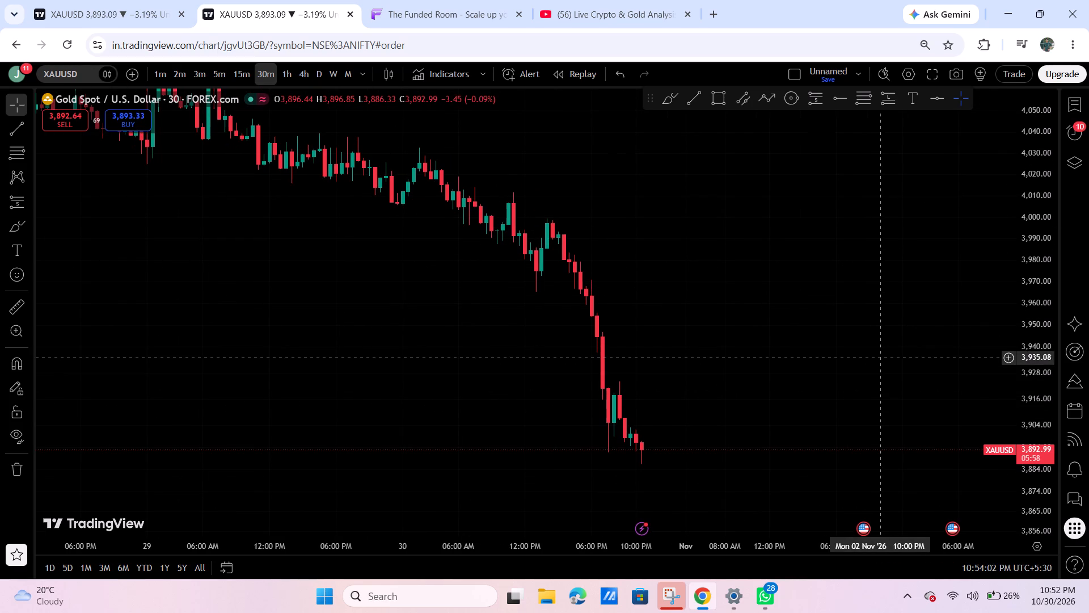
{"action": "left_click_drag", "start_coordinate": [820, 428], "coordinate": [885, 379]}
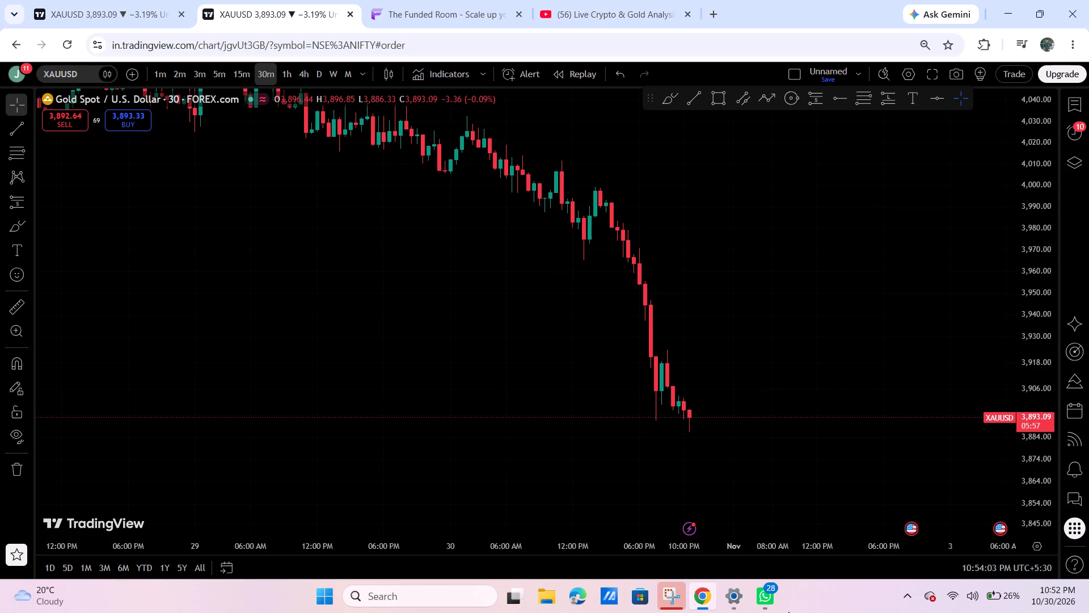
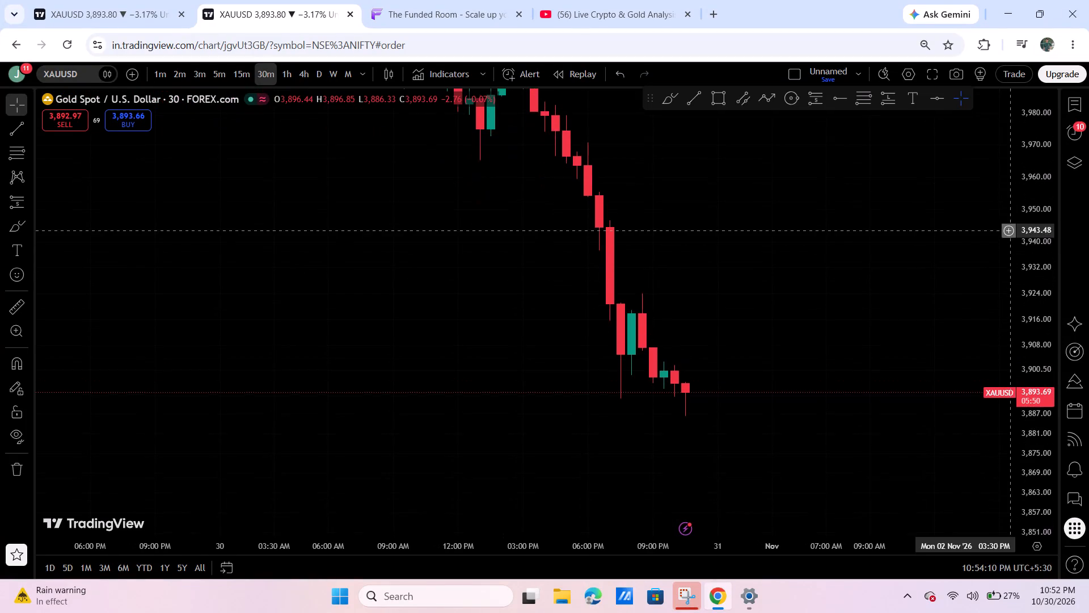
Draw a rectangle zone around gold's latest lows on the 30-minute chart, spanning from about 3,898 to 3,888.
{"action": "left_click_drag", "start_coordinate": [888, 294], "coordinate": [760, 314]}
{"action": "left_click", "coordinate": [725, 93]}
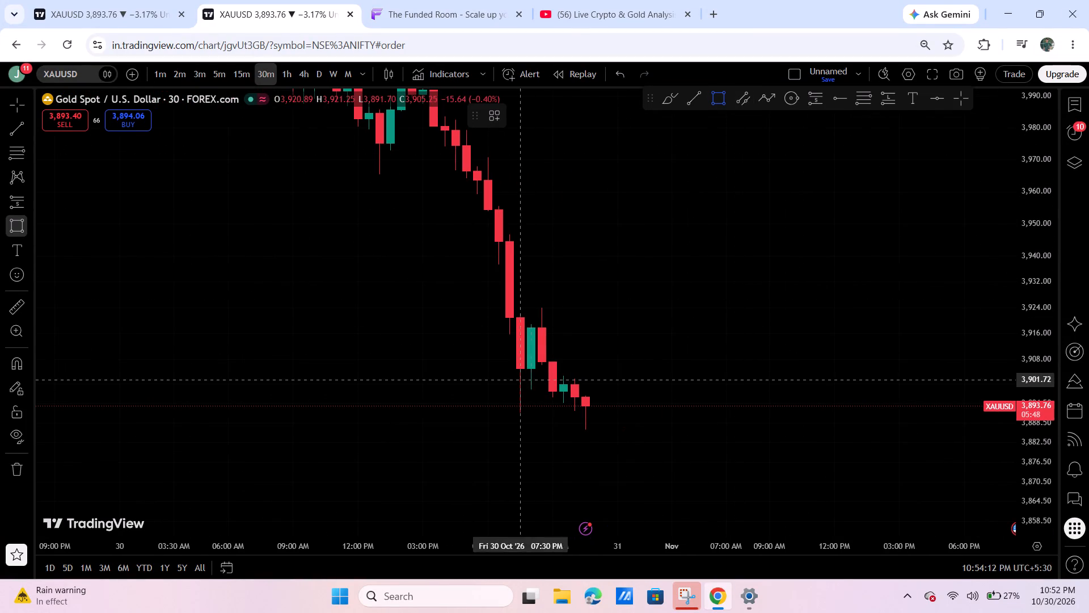
{"action": "left_click", "coordinate": [510, 391]}
{"action": "left_click", "coordinate": [657, 423]}
Switch the gold chart to the 15-minute timeframe and examine how the latest candles behave around the rectangle zone.
{"action": "left_click_drag", "start_coordinate": [711, 351], "coordinate": [838, 331]}
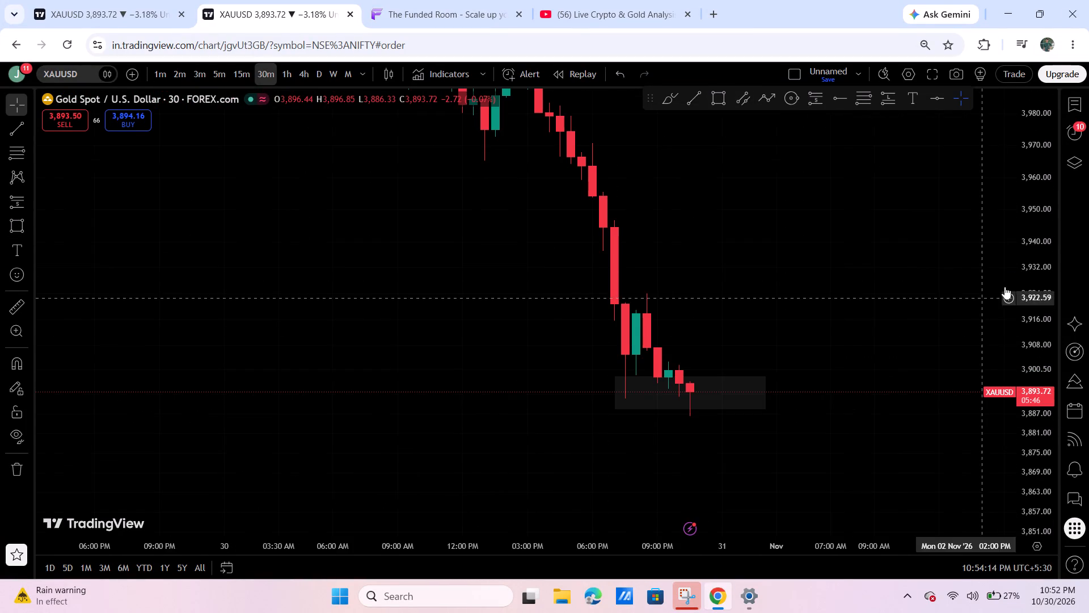
{"action": "left_click_drag", "start_coordinate": [1028, 256], "coordinate": [1008, 314]}
{"action": "left_click_drag", "start_coordinate": [922, 313], "coordinate": [858, 299]}
{"action": "left_click", "coordinate": [240, 75]}
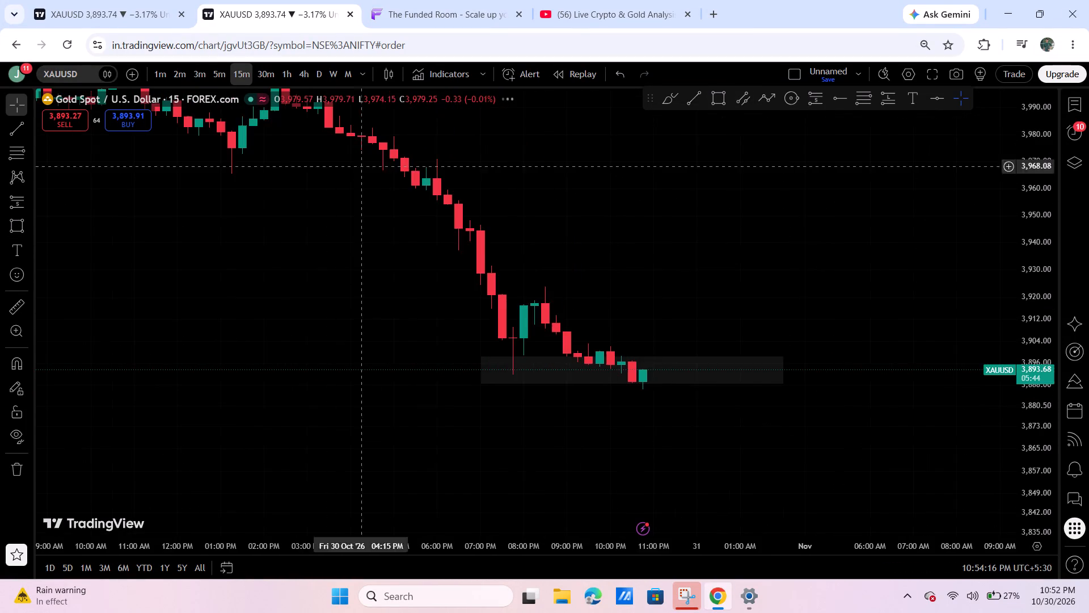
{"action": "scroll", "coordinate": [627, 275], "scroll_direction": "down", "scroll_amount": 3}
{"action": "left_click_drag", "start_coordinate": [881, 337], "coordinate": [917, 315]}
{"action": "left_click_drag", "start_coordinate": [1022, 424], "coordinate": [1024, 211]}
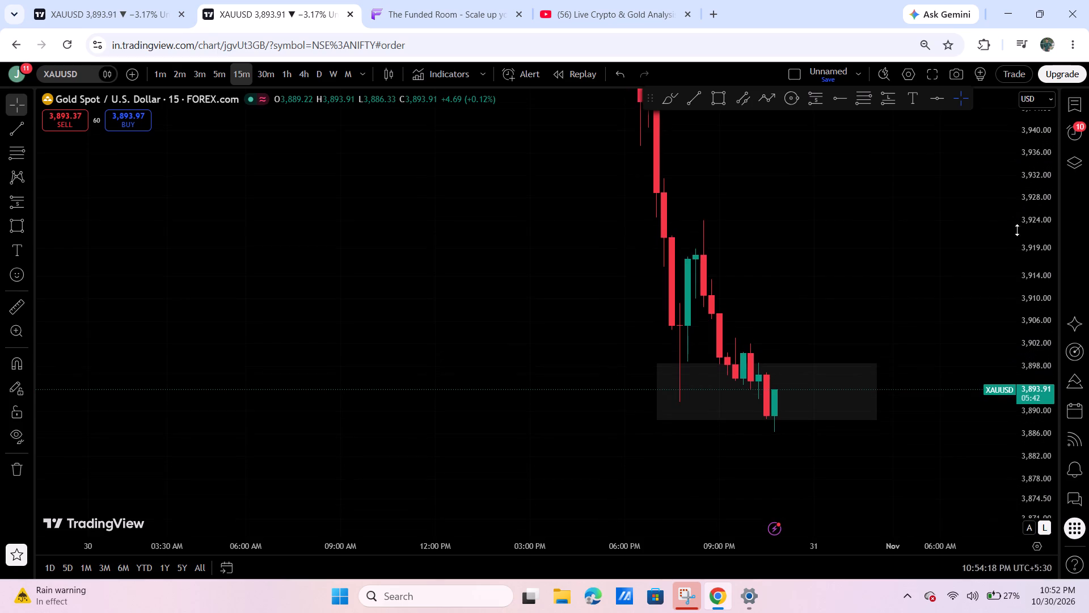
{"action": "left_click_drag", "start_coordinate": [969, 233], "coordinate": [830, 212]}
{"action": "left_click_drag", "start_coordinate": [1035, 173], "coordinate": [1030, 258]}
{"action": "left_click_drag", "start_coordinate": [949, 250], "coordinate": [837, 248]}
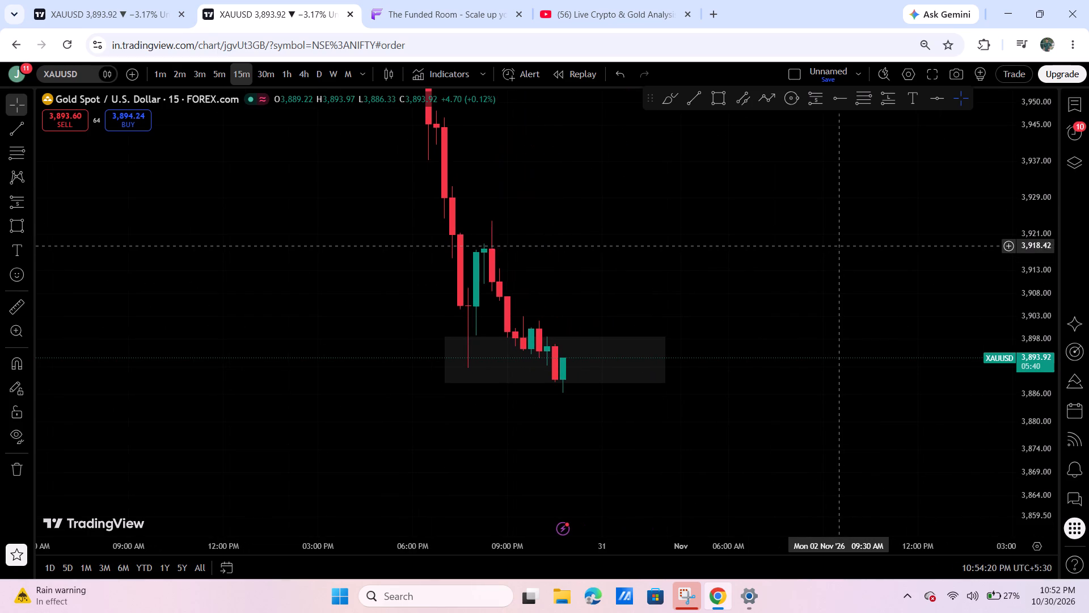
{"action": "left_click_drag", "start_coordinate": [840, 244], "coordinate": [869, 238]}
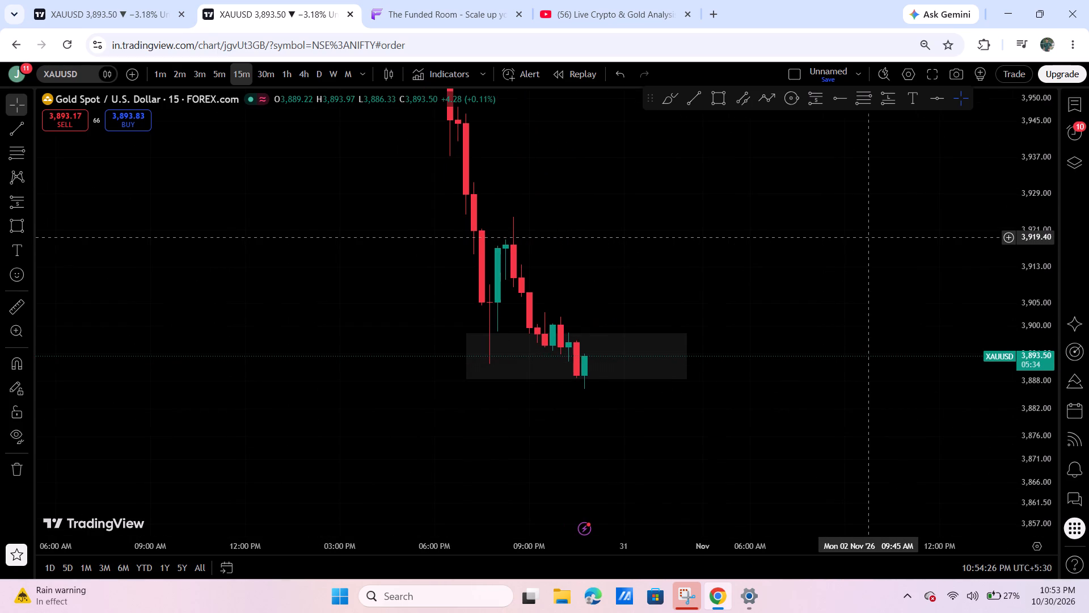
Check the XAU/USD trading page on The Funded Room, then return to the TradingView gold chart.
{"action": "left_click", "coordinate": [434, 0]}
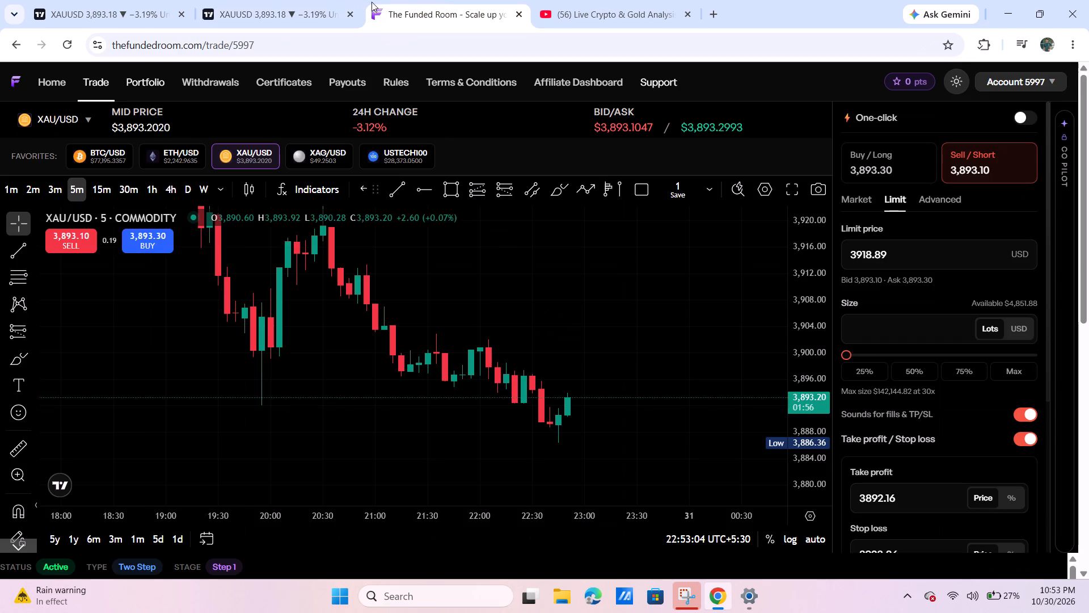
{"action": "left_click", "coordinate": [302, 0]}
{"action": "scroll", "coordinate": [571, 320], "scroll_direction": "down", "scroll_amount": 3}
Clear the desktop by minimising the browser and Settings windows and closing the Snipping Tool.
{"action": "left_click", "coordinate": [1020, 9]}
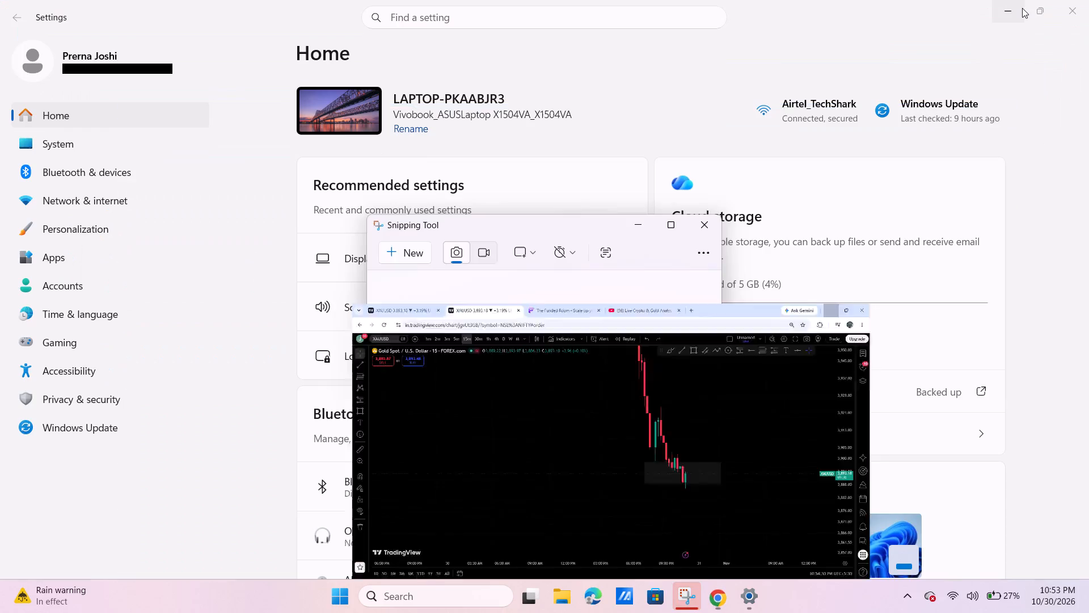
{"action": "left_click", "coordinate": [1020, 9]}
{"action": "left_click", "coordinate": [712, 220]}
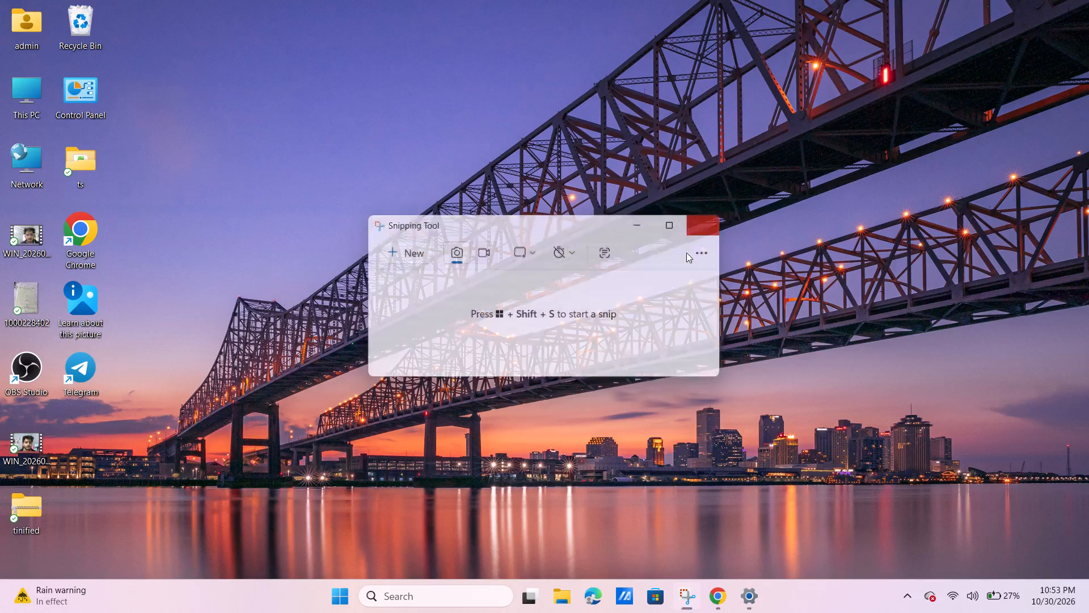
Open the computer's power options.
{"action": "left_click", "coordinate": [337, 594]}
{"action": "left_click", "coordinate": [716, 544]}
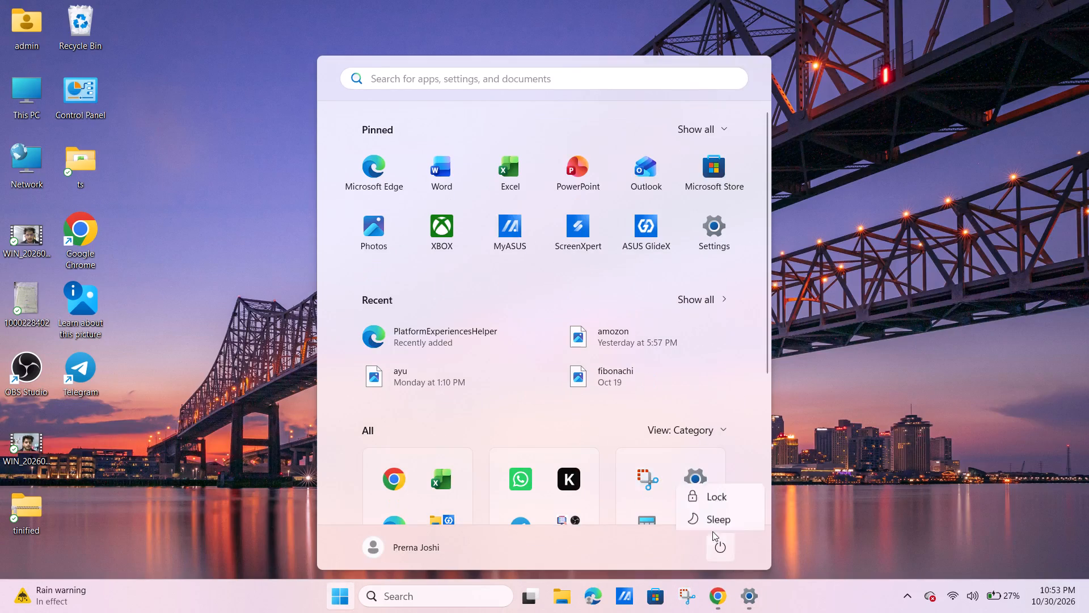